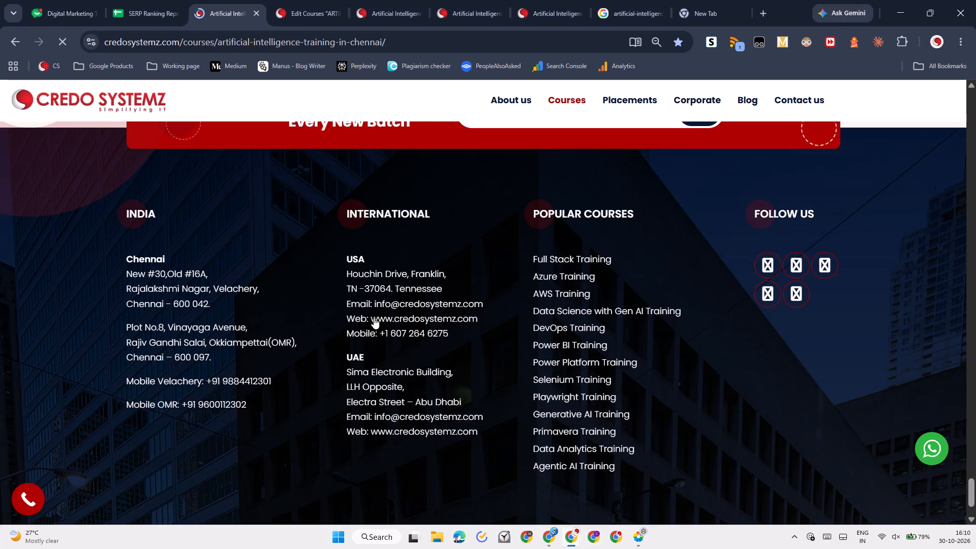
scroll(374, 318, "up", 6)
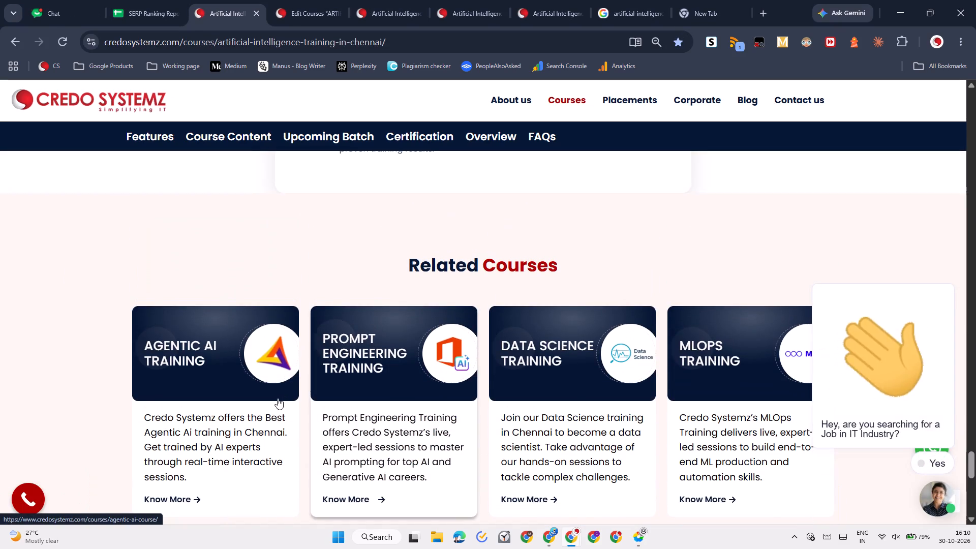
scroll(278, 398, "down", 1)
scroll(355, 360, "right", 1)
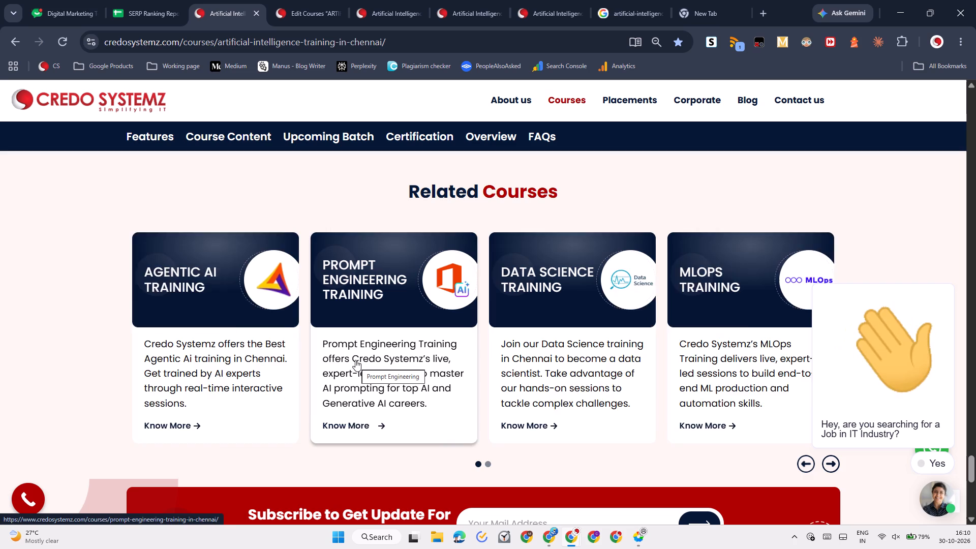
scroll(355, 360, "right", 1)
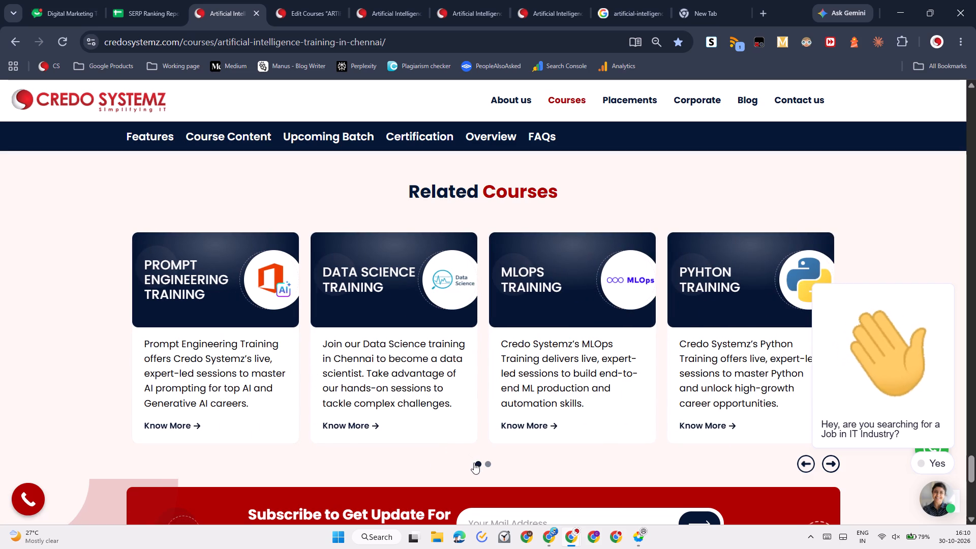
left_click(474, 463)
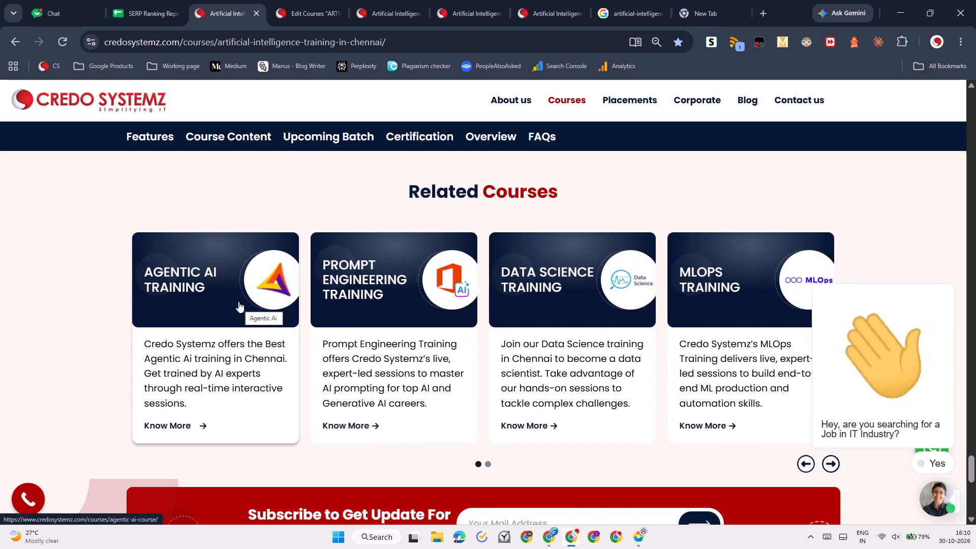
Switch to the WordPress course editor and find the Agentic AI card among the related courses in the Custom HTML block.
left_click(314, 0)
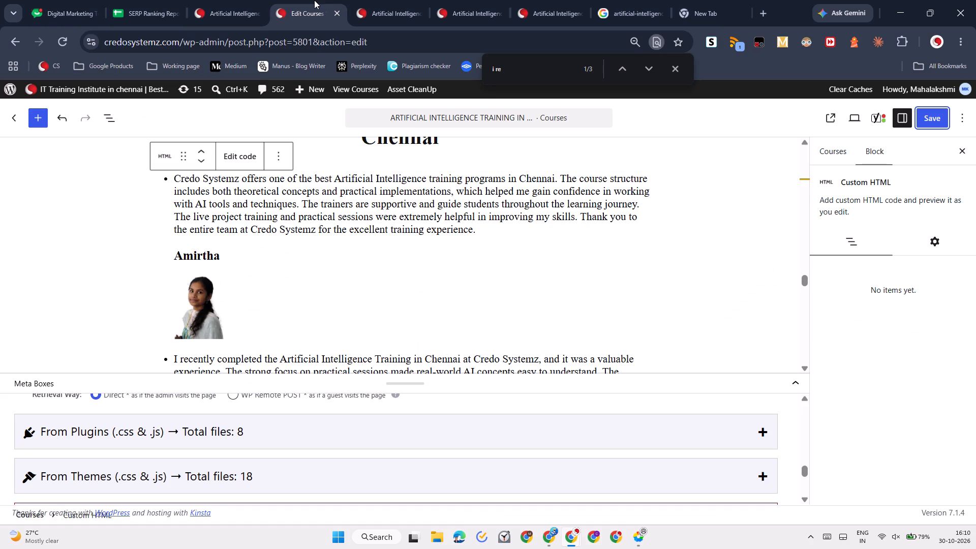
scroll(317, 226, "down", 6)
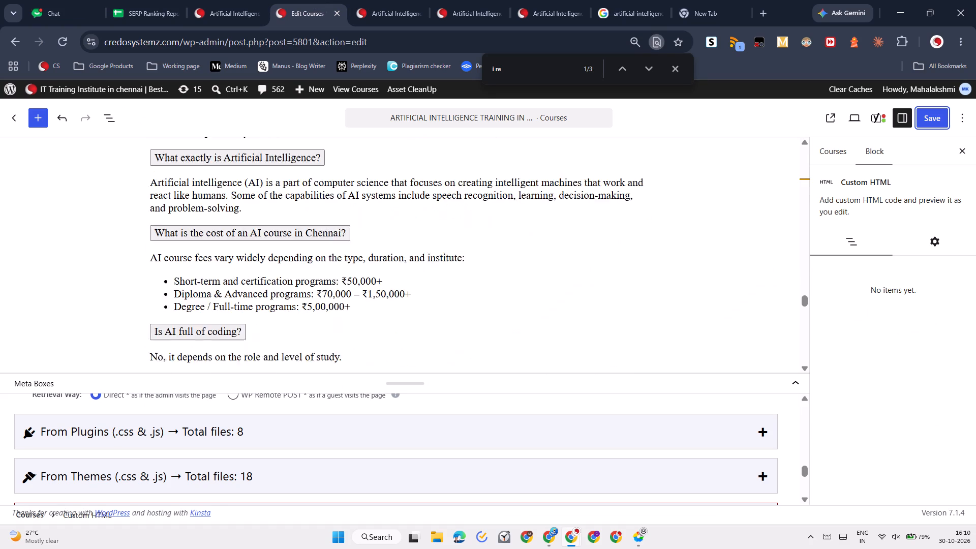
scroll(317, 226, "down", 6)
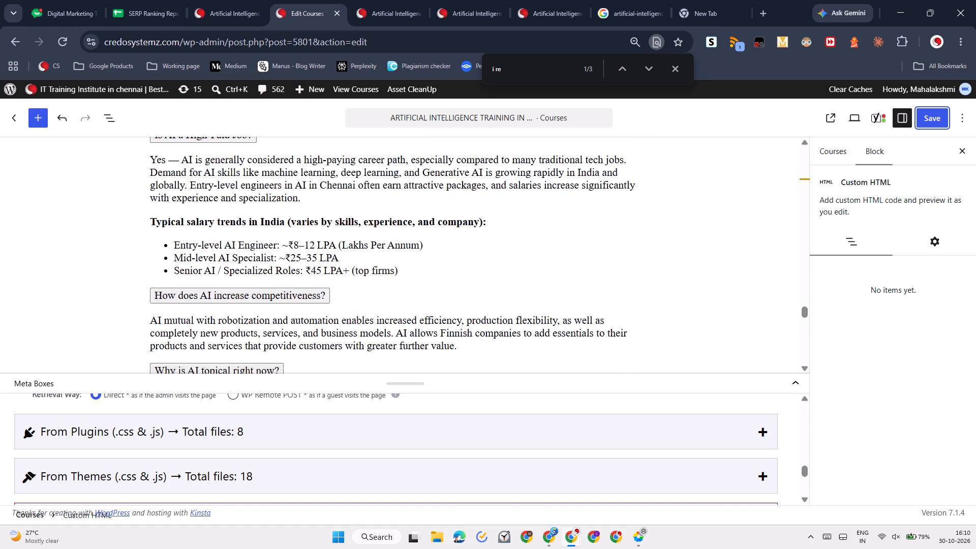
scroll(317, 226, "down", 4)
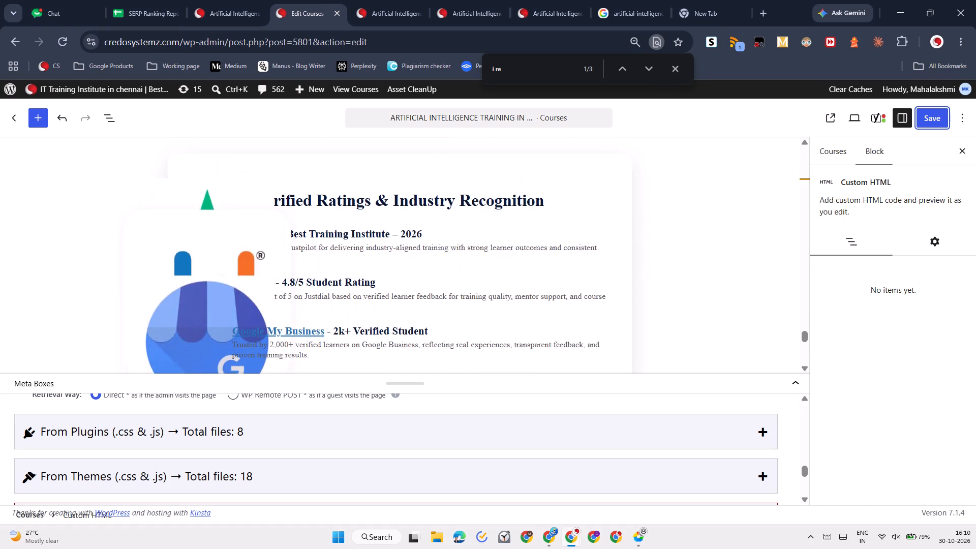
scroll(317, 226, "down", 4)
scroll(317, 226, "up", 2)
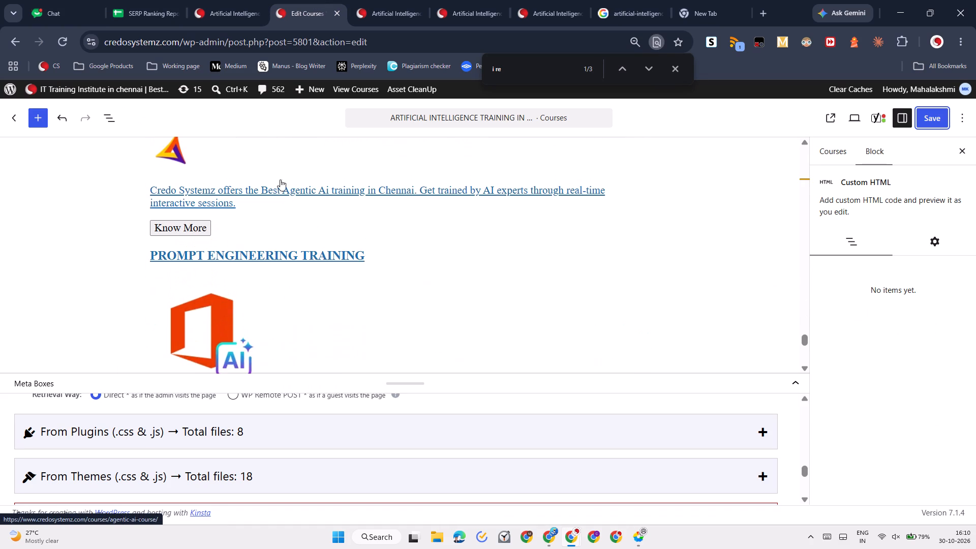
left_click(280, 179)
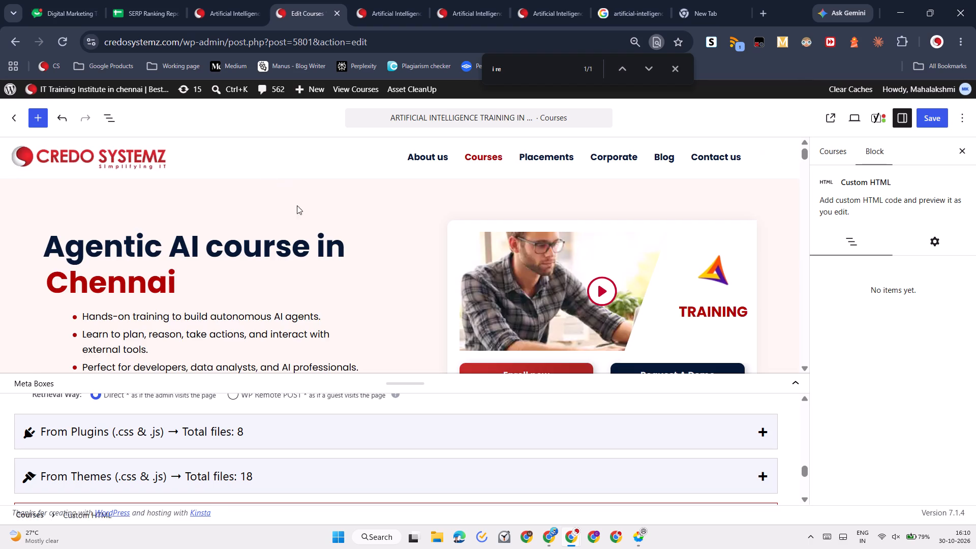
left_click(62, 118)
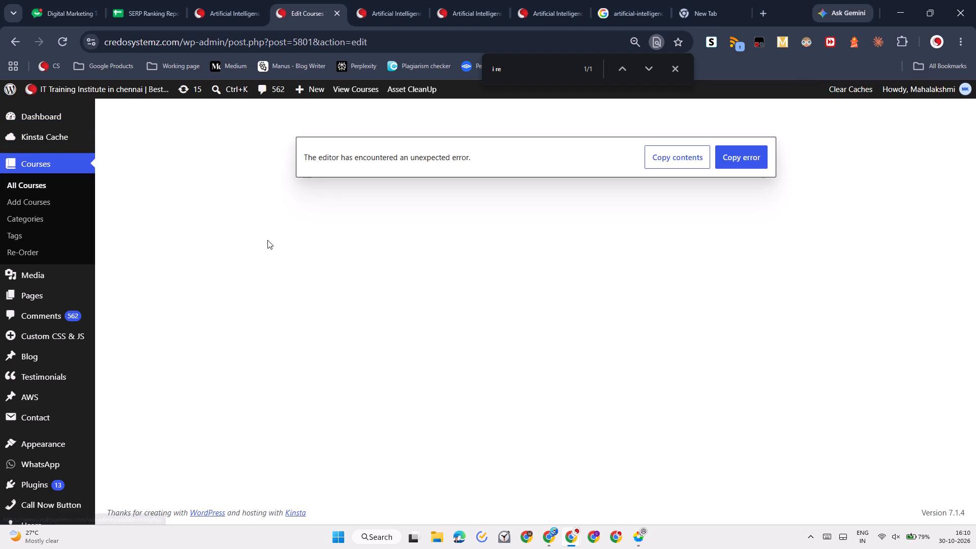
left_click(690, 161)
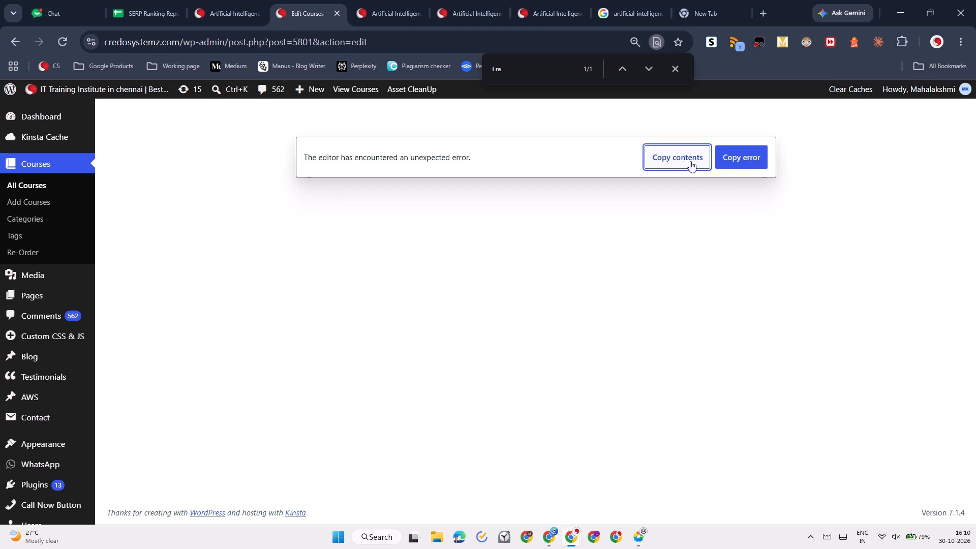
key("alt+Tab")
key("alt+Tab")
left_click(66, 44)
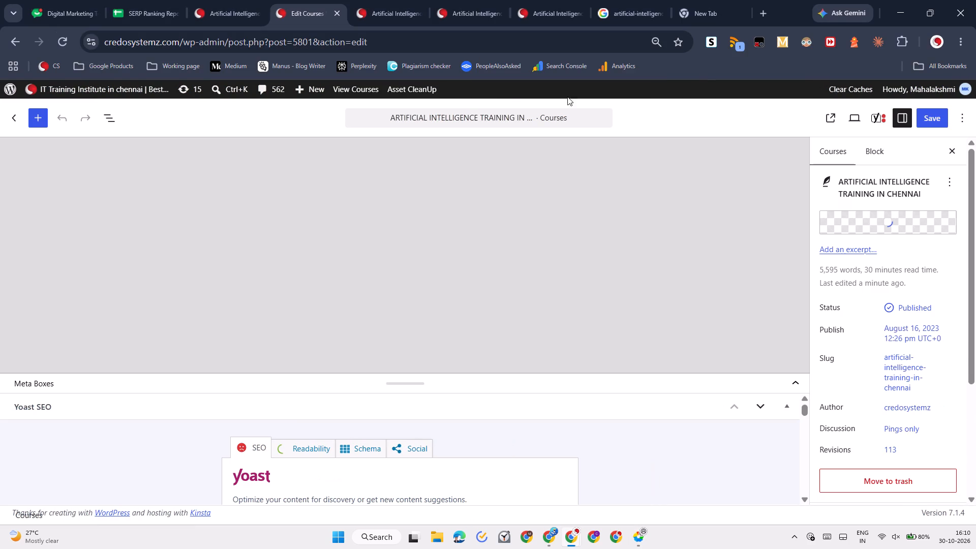
Open the course preview in a new tab and examine the student reviews, trainers, FAQs, popular blogs and related courses sections.
left_click(848, 117)
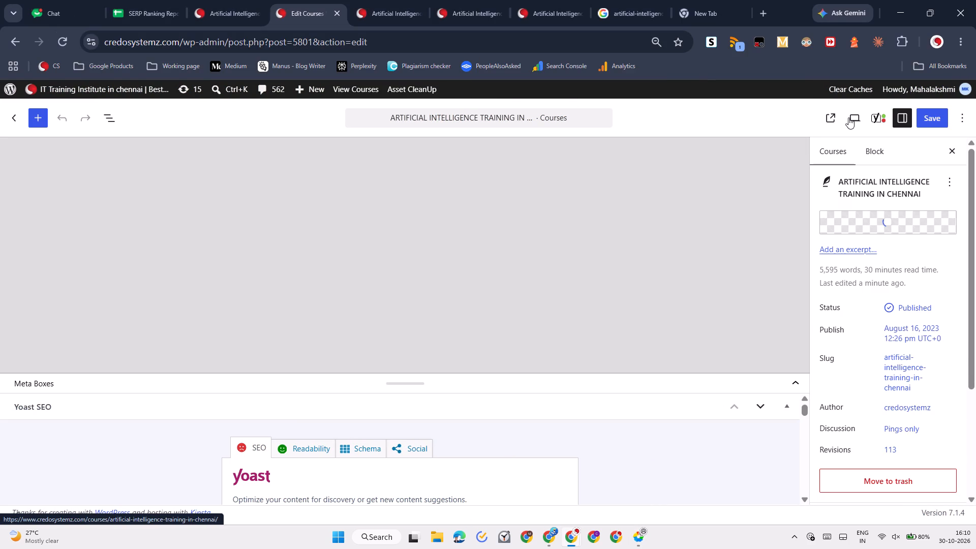
left_click(777, 295)
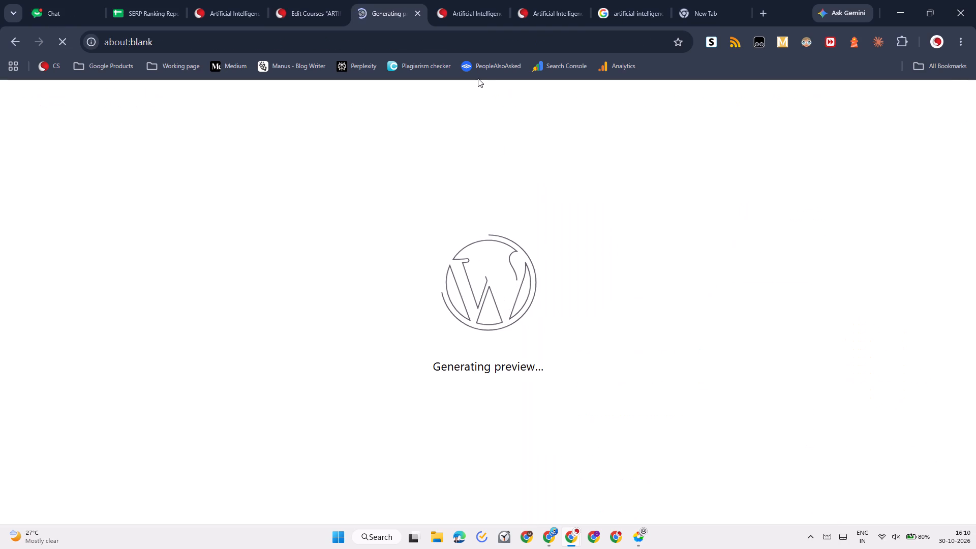
scroll(498, 313, "down", 2)
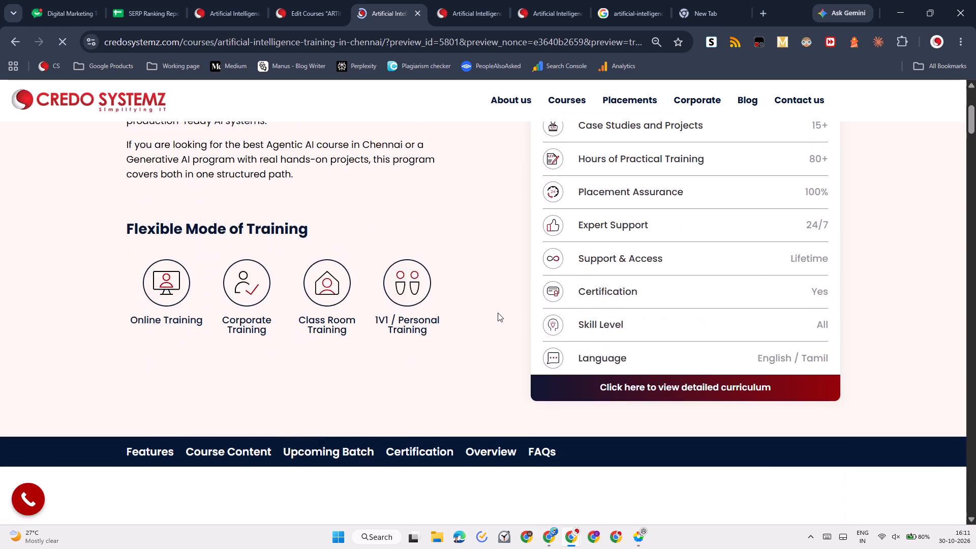
scroll(498, 313, "down", 2)
left_click_drag(974, 138, 975, 406)
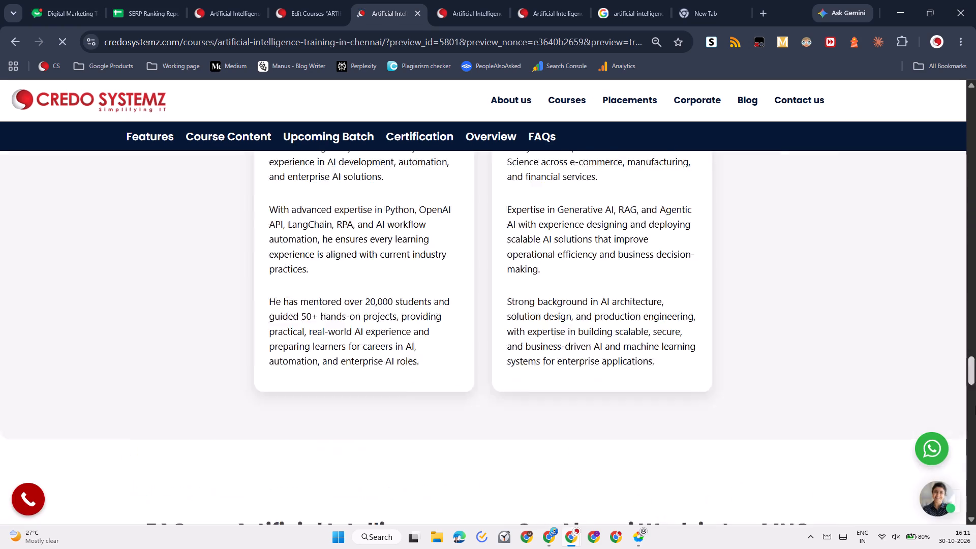
left_click_drag(975, 406, 975, 487)
scroll(649, 344, "up", 6)
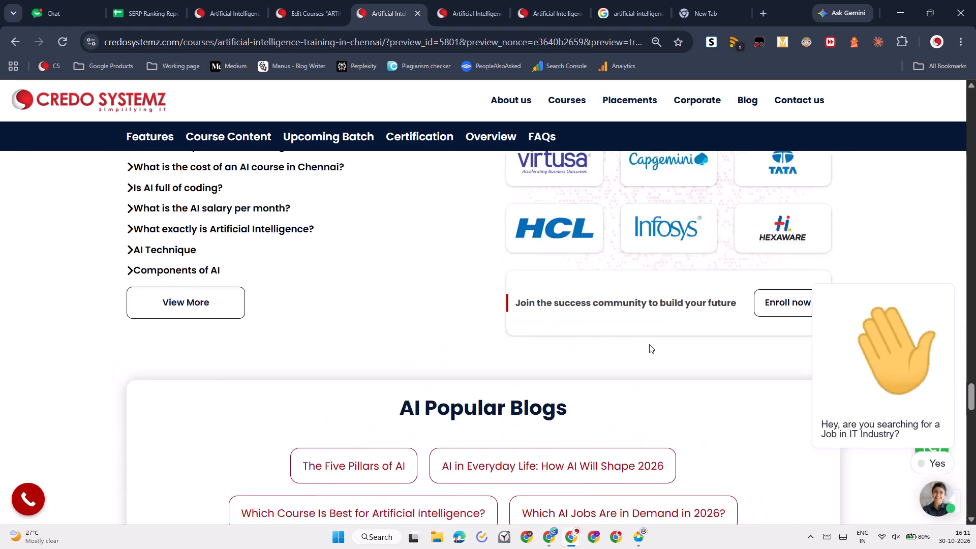
scroll(649, 344, "up", 4)
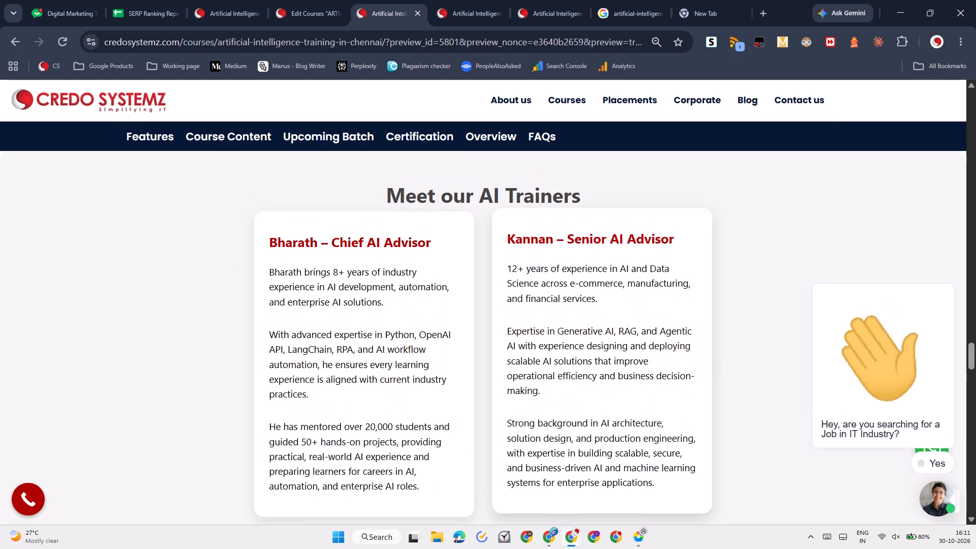
scroll(649, 344, "down", 6)
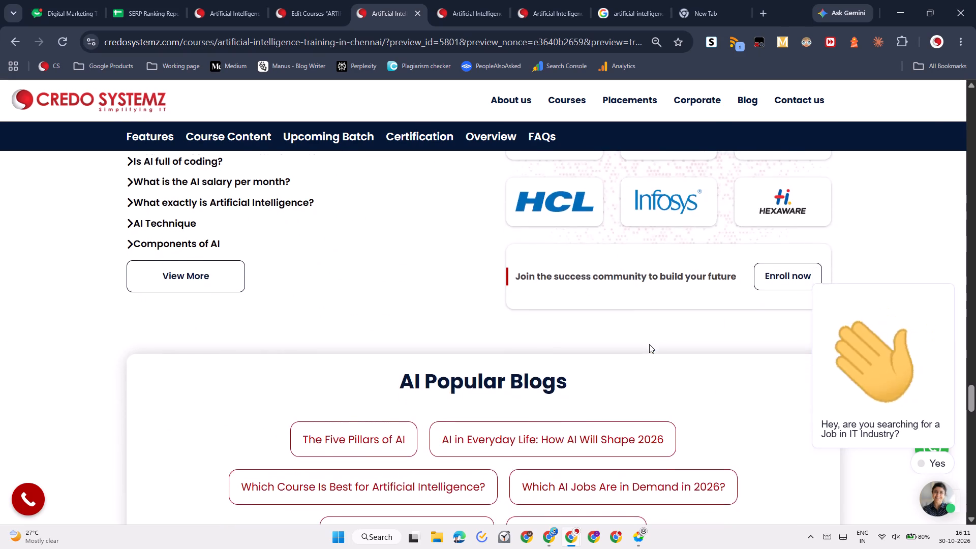
scroll(649, 344, "down", 5)
scroll(649, 344, "up", 2)
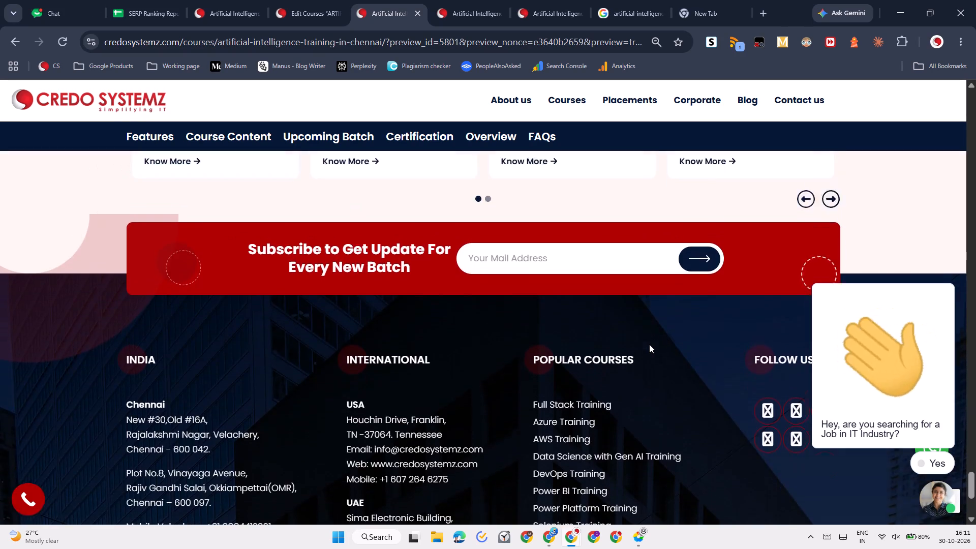
scroll(649, 344, "up", 9)
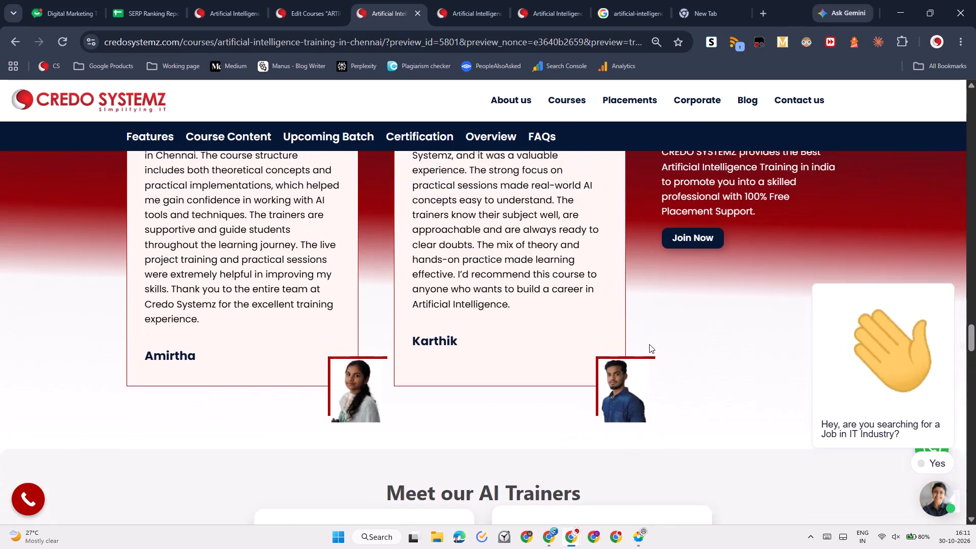
scroll(649, 344, "up", 1)
scroll(649, 344, "down", 2)
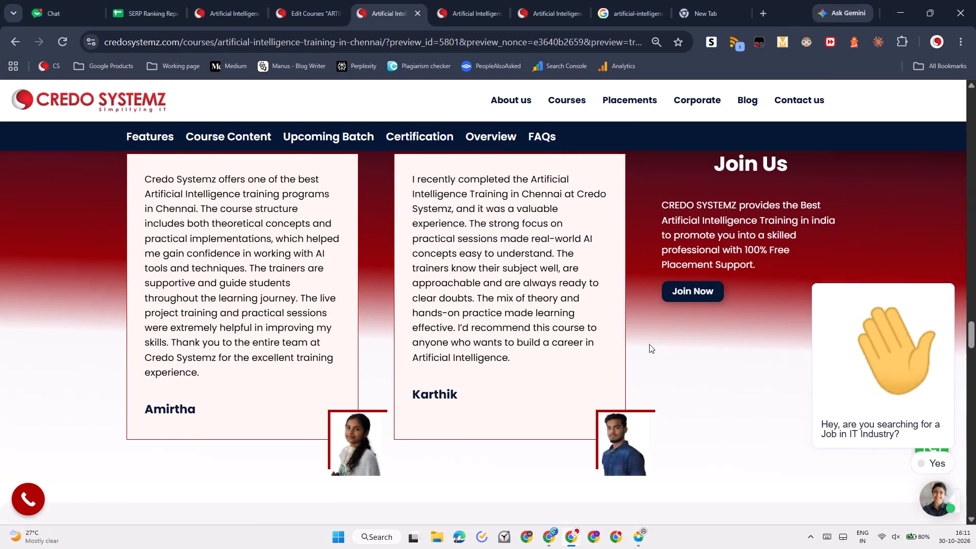
Examine the preview's AI certification, verified ratings and Related Courses sections.
scroll(649, 344, "down", 8)
scroll(649, 344, "up", 1)
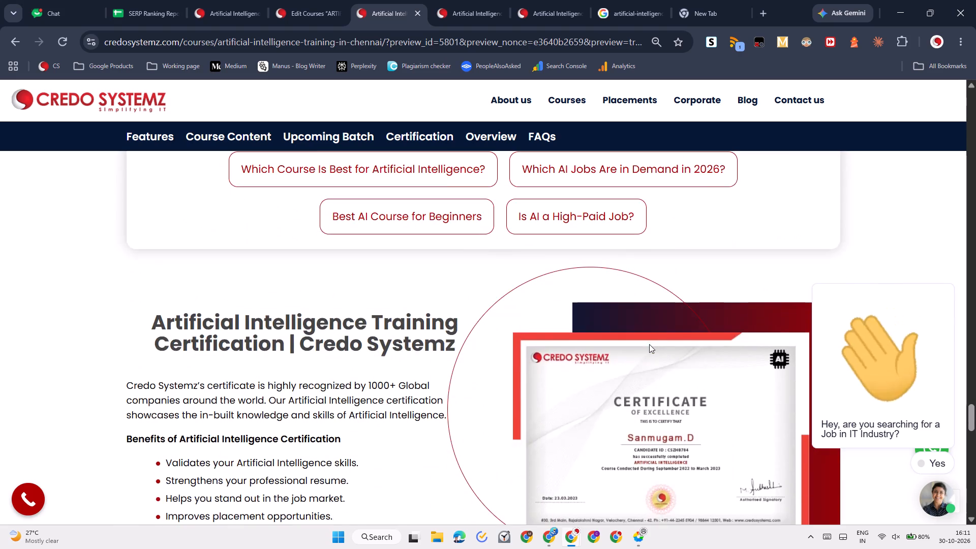
scroll(649, 344, "up", 1)
scroll(649, 344, "down", 4)
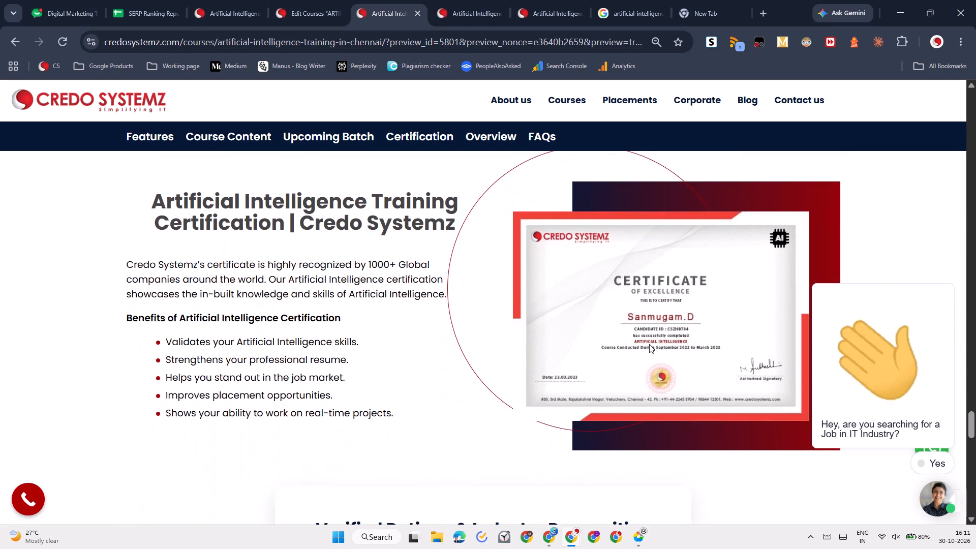
scroll(649, 344, "down", 5)
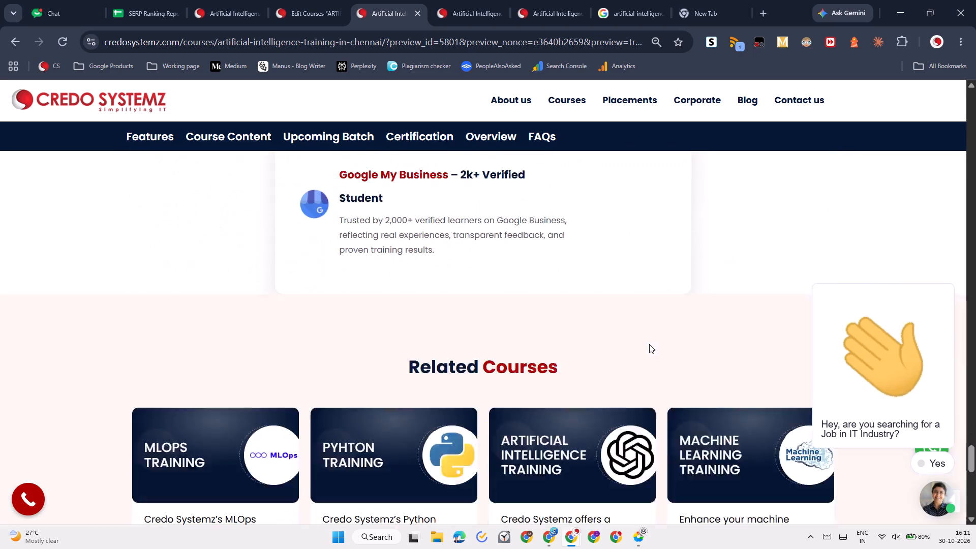
scroll(649, 344, "down", 1)
scroll(649, 344, "up", 1)
Switch back to the WordPress course editor and find the Related Courses section near the page's end.
left_click(330, 0)
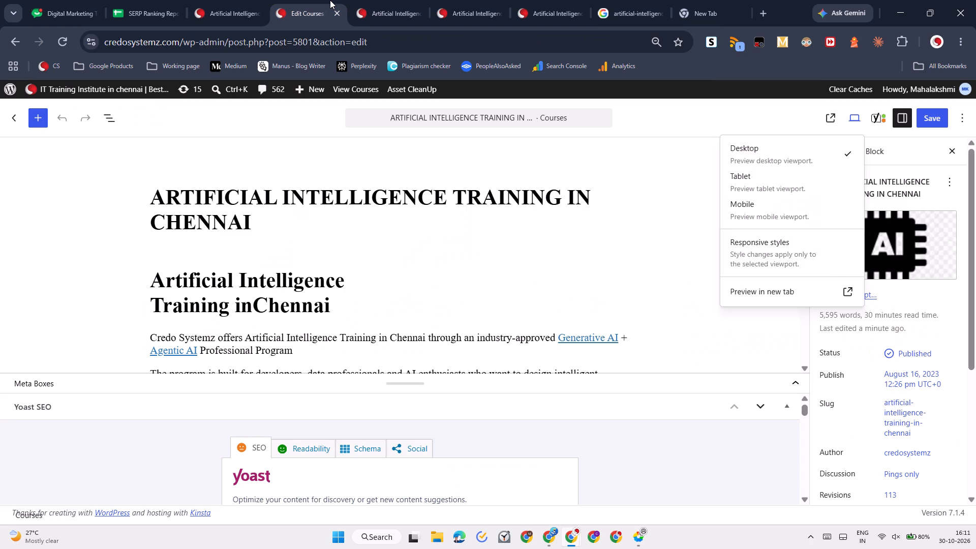
scroll(347, 274, "down", 5)
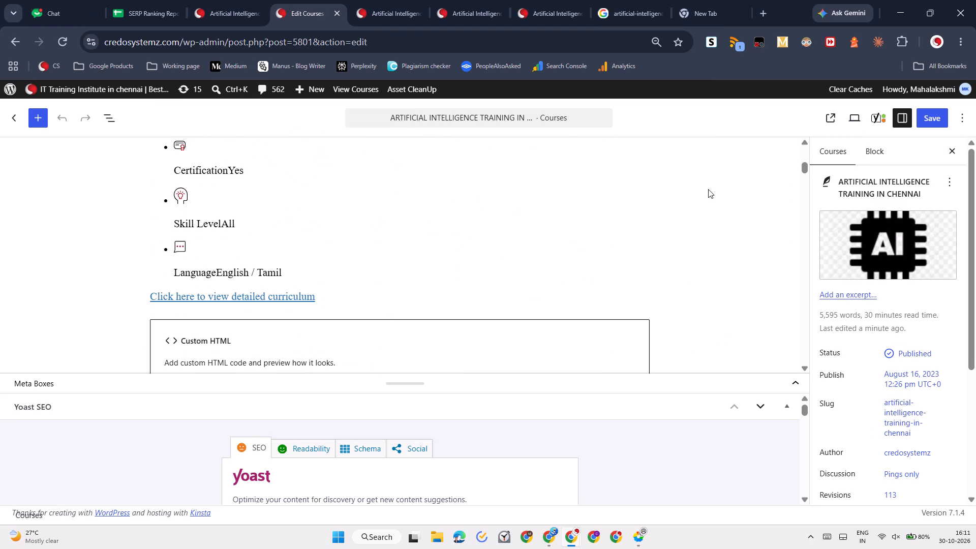
left_click_drag(801, 170, 808, 232)
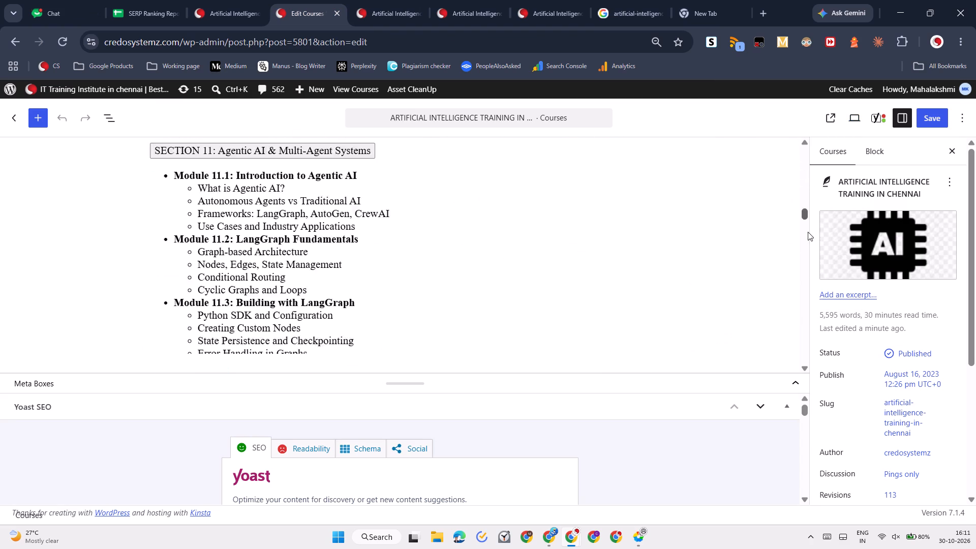
left_click_drag(808, 232, 802, 369)
scroll(626, 279, "up", 1)
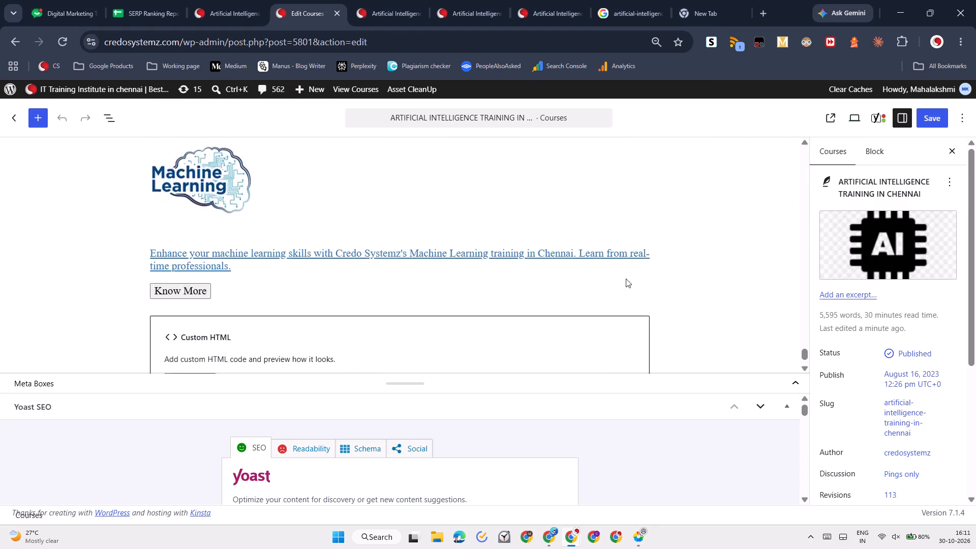
scroll(626, 279, "up", 4)
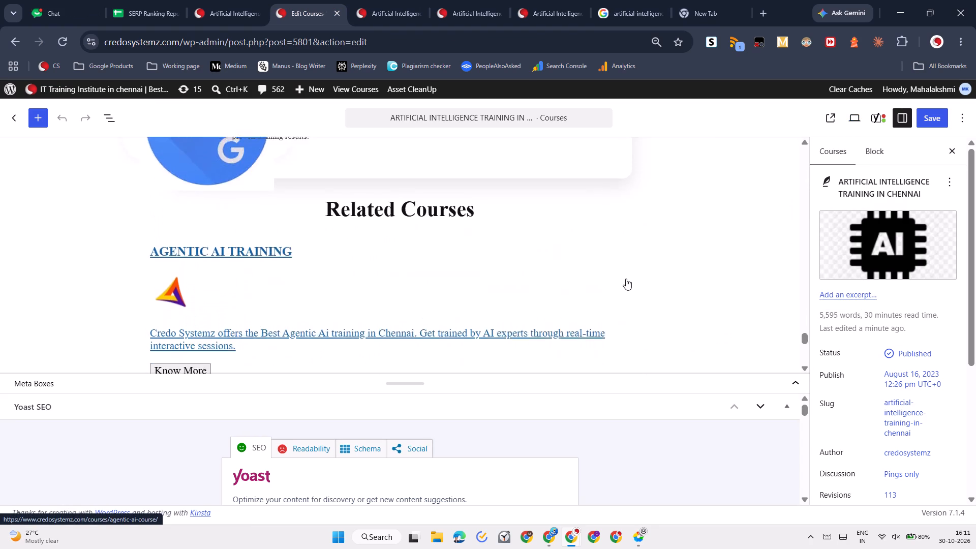
Examine the certification and AI Popular Blogs content above Related Courses in the editor.
scroll(626, 279, "up", 5)
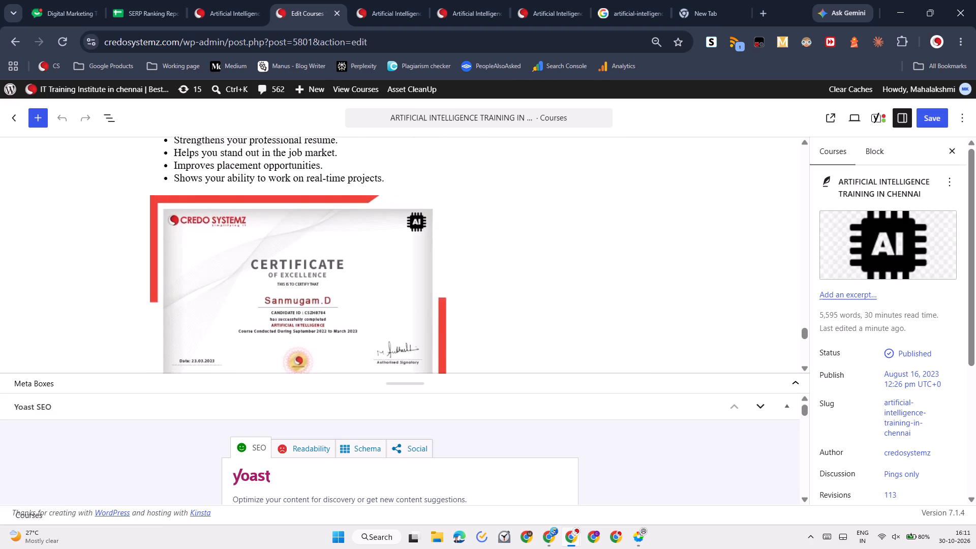
scroll(626, 279, "up", 1)
scroll(626, 279, "down", 2)
left_click(507, 325)
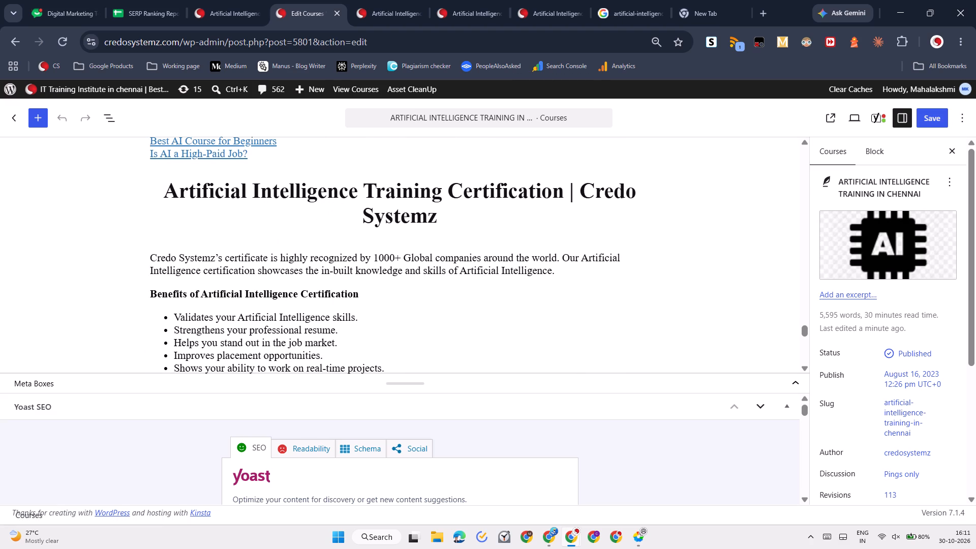
scroll(507, 325, "up", 1)
scroll(507, 325, "down", 2)
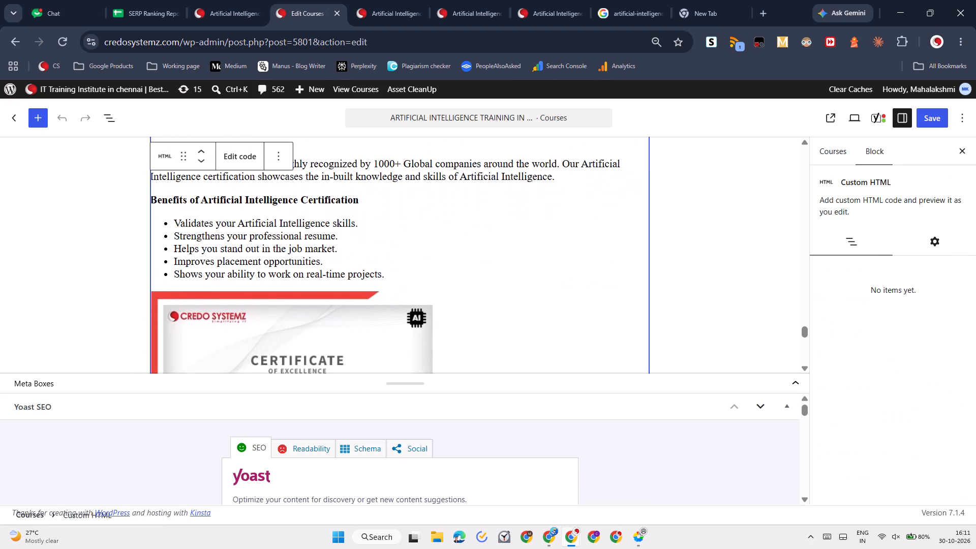
scroll(507, 325, "down", 2)
scroll(507, 325, "up", 3)
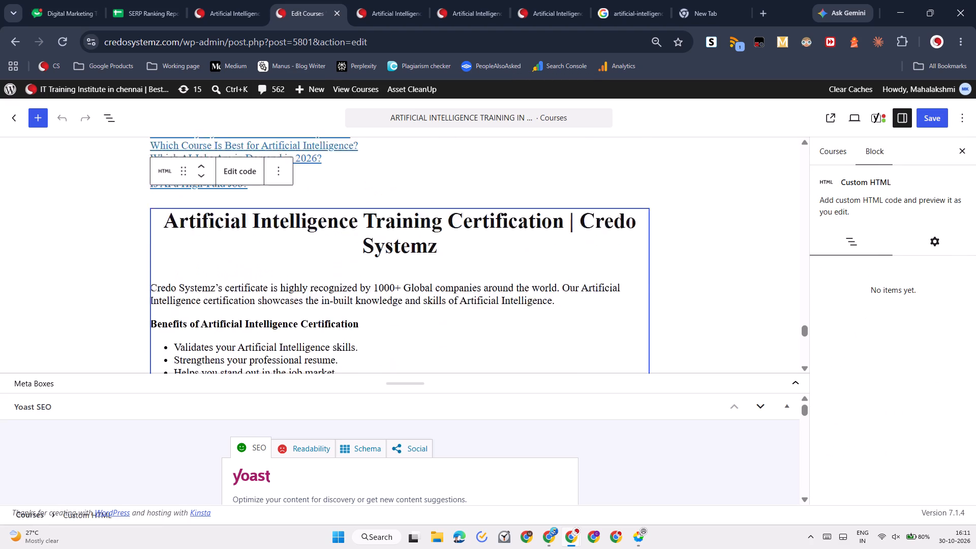
scroll(507, 325, "up", 3)
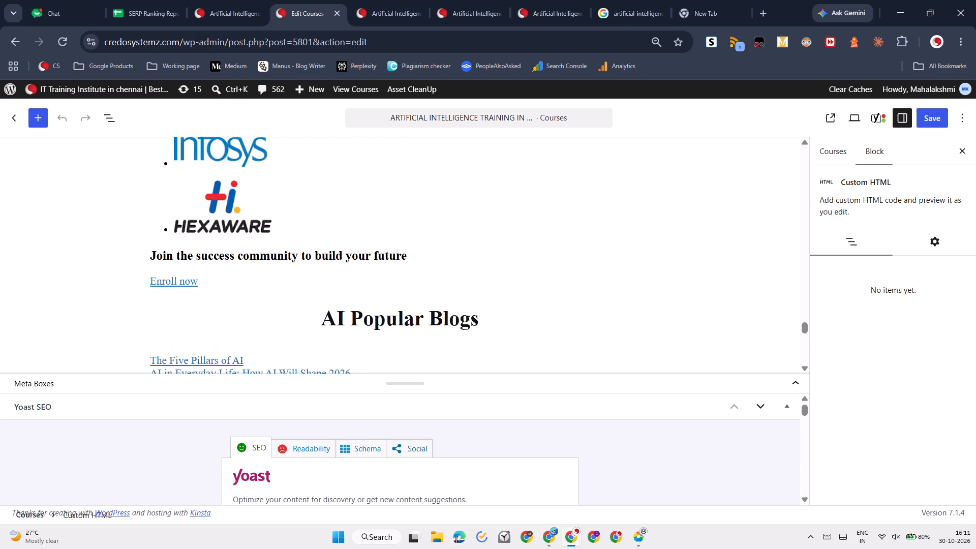
scroll(494, 321, "up", 1)
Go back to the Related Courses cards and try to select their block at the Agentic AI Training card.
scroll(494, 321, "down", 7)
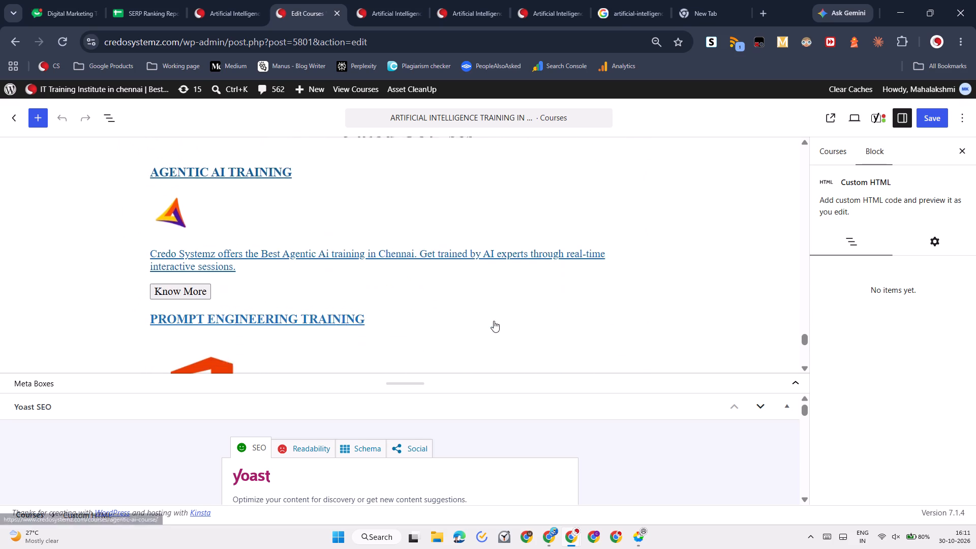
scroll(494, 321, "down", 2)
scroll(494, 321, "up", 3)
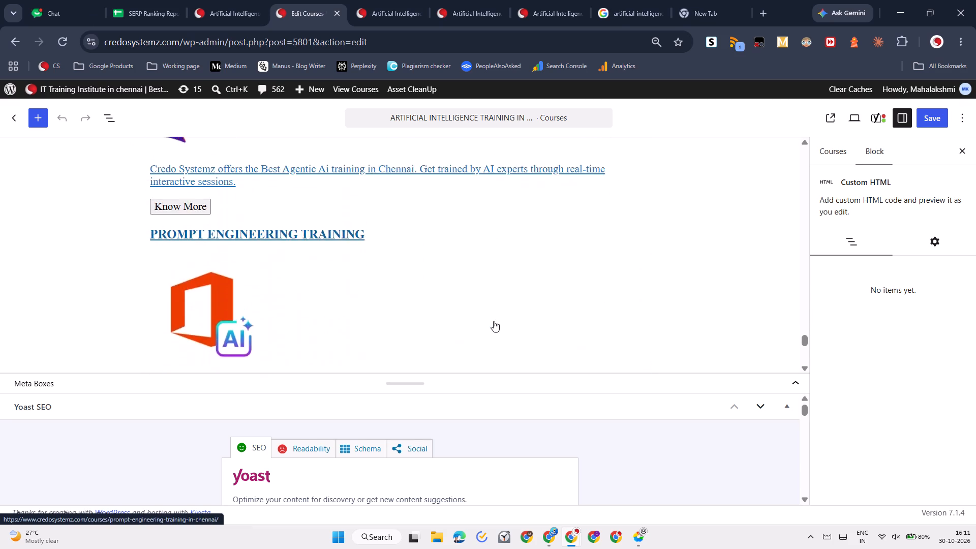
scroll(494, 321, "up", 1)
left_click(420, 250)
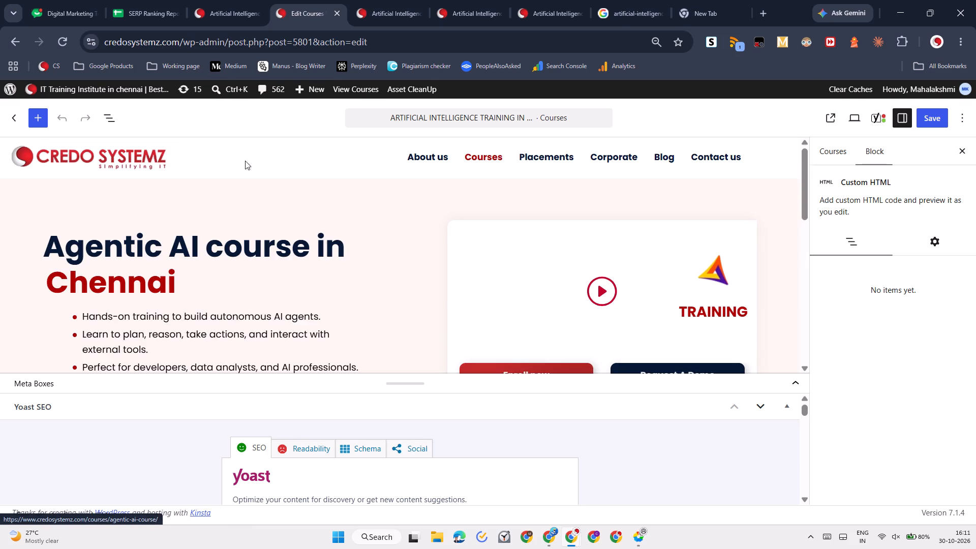
Return to the courses list, search for "artificial intelligence" and reopen ARTIFICIAL INTELLIGENCE TRAINING IN CHENNAI for editing.
left_click(17, 124)
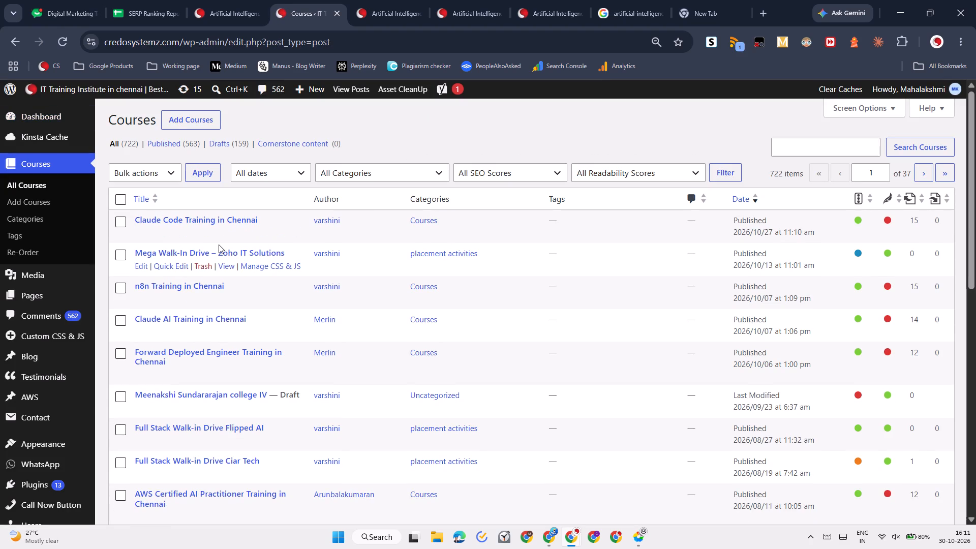
left_click(796, 149)
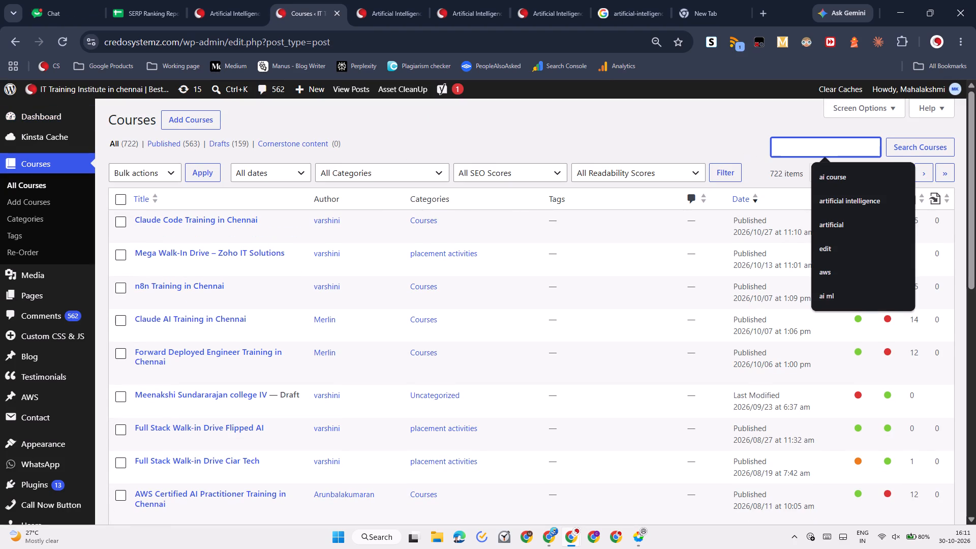
left_click(832, 200)
key("Return")
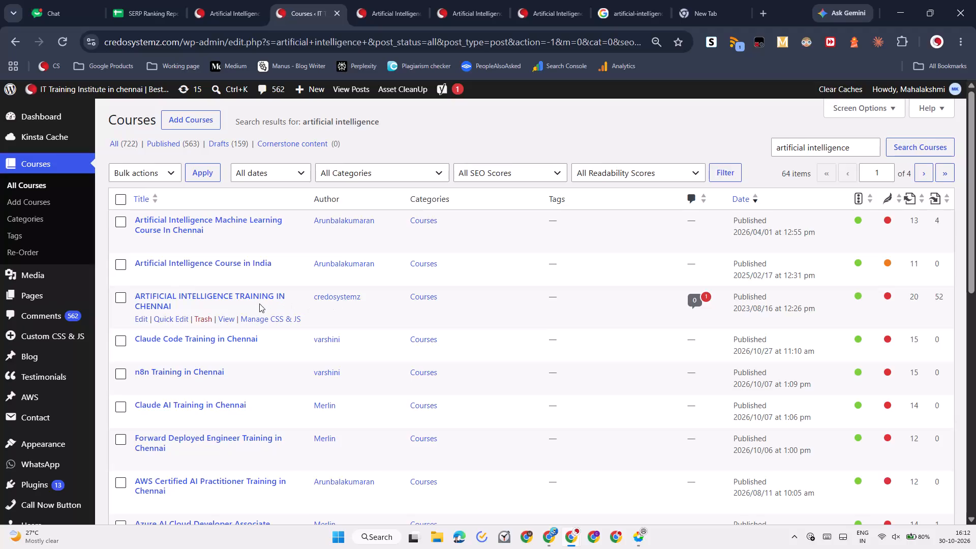
left_click(246, 300)
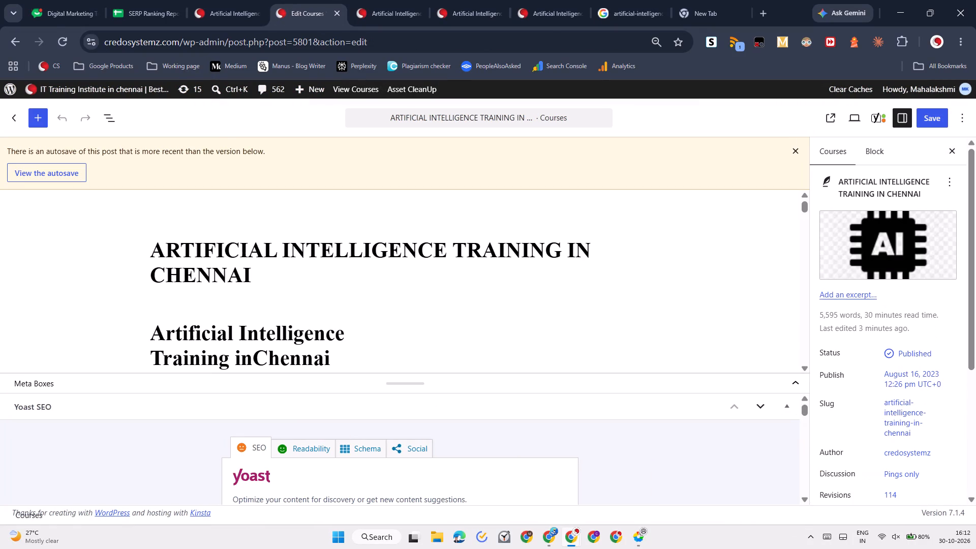
View the course's autosave comparison, return to the editor without restoring it and dismiss the autosave notice.
left_click(73, 179)
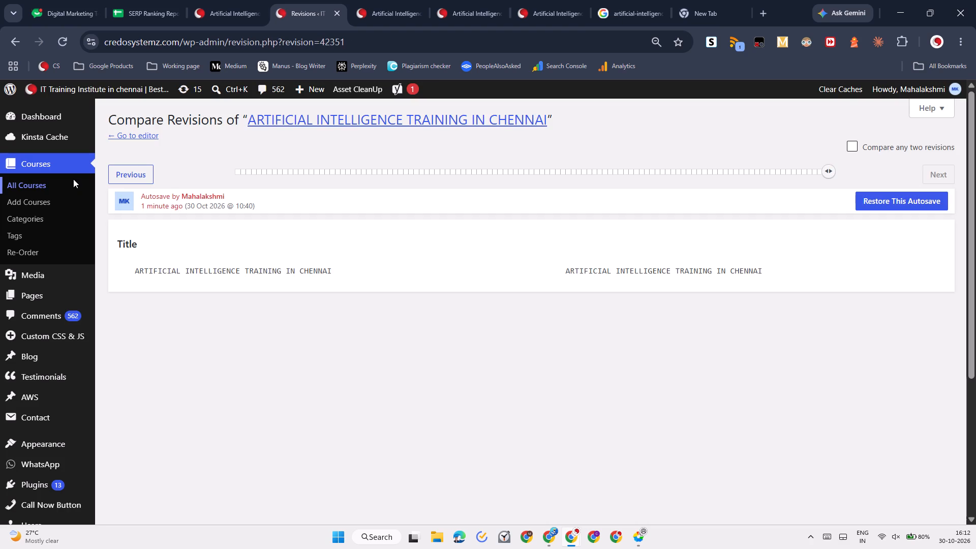
left_click(11, 42)
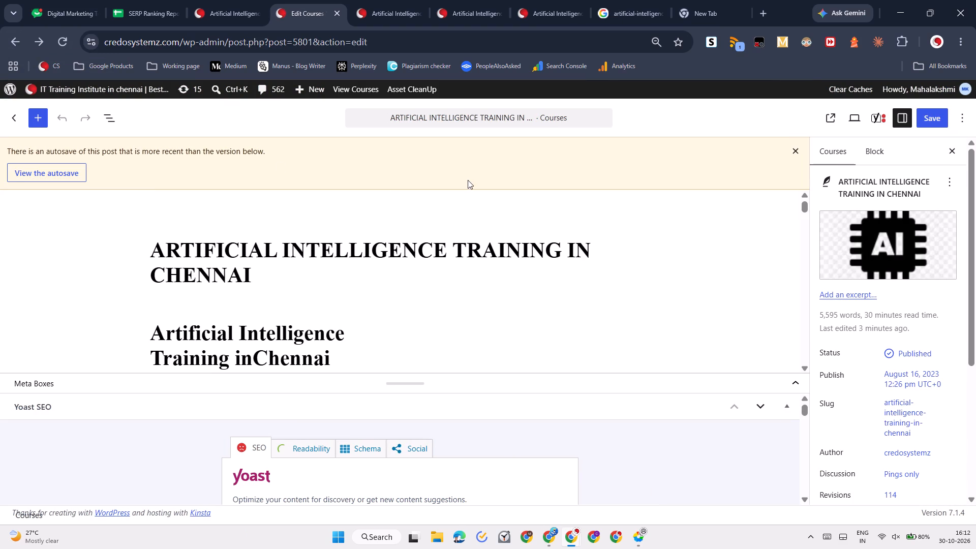
left_click(794, 153)
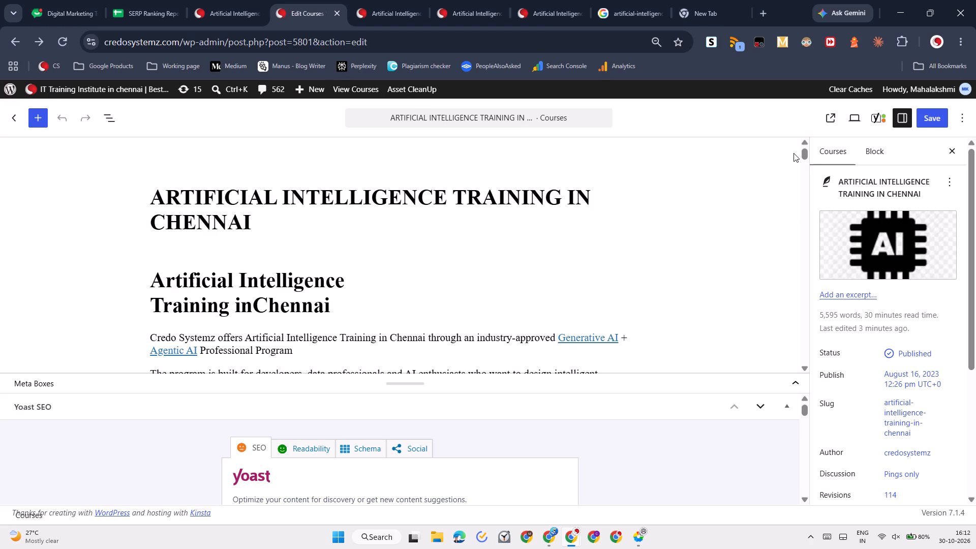
Find the Related Courses heading in the editor by searching for "related" and open that Custom HTML block's code.
scroll(593, 273, "down", 2)
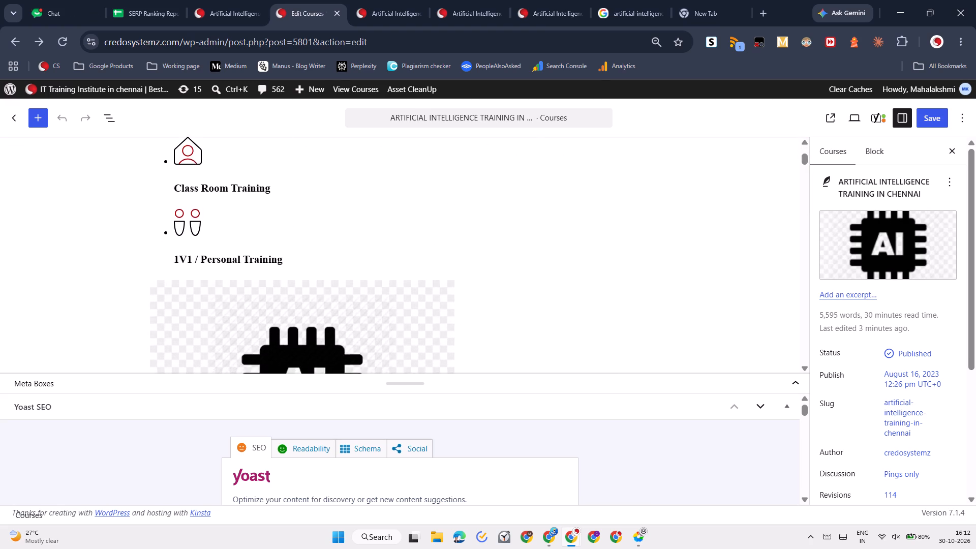
left_click(223, 0)
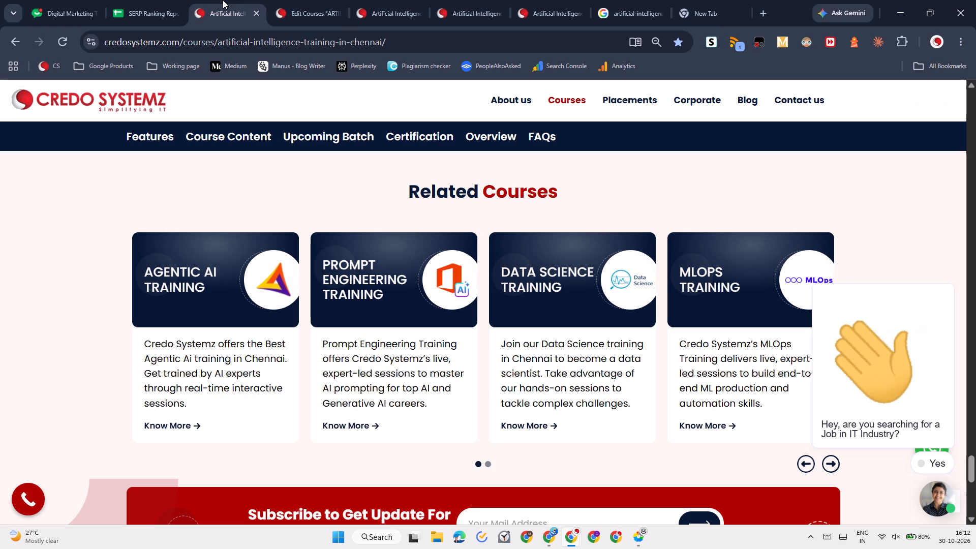
left_click(305, 0)
key("ctrl+f")
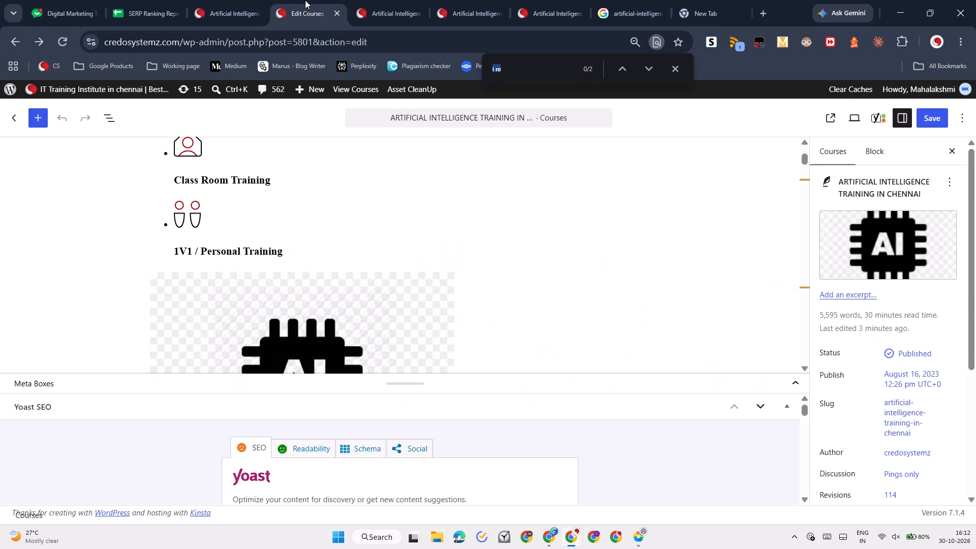
key("BackSpace")
key("BackSpace")
type("real")
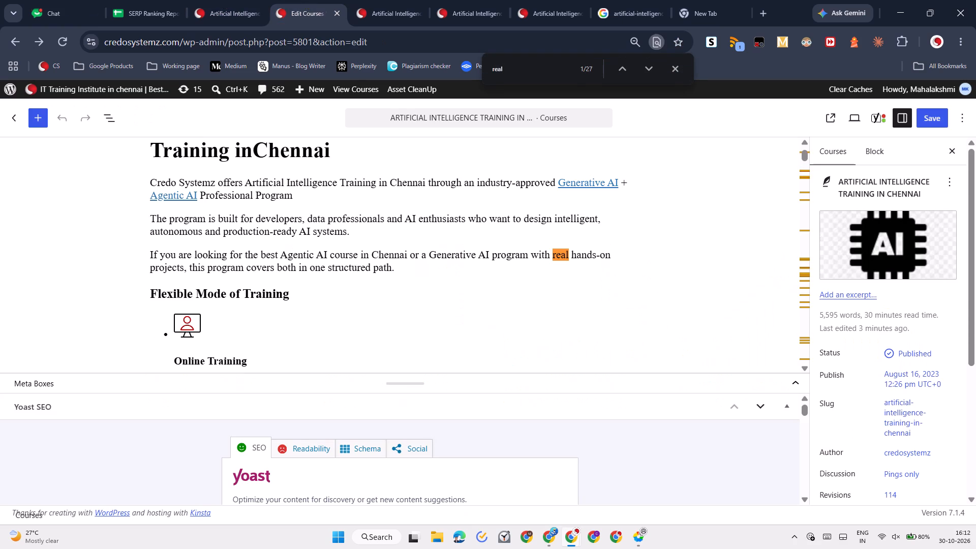
key("BackSpace")
key("BackSpace")
type("lated")
key("space")
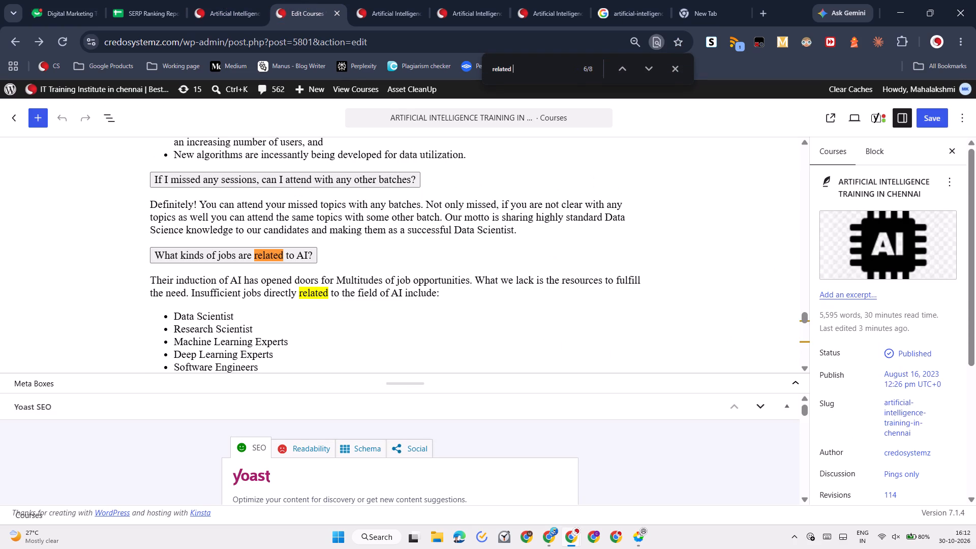
key("Return")
key("Return")
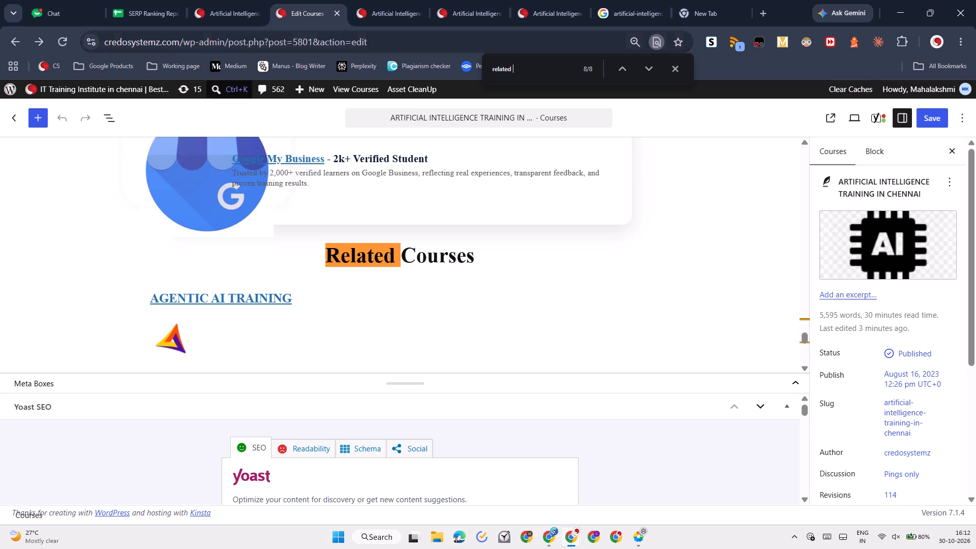
left_click(291, 262)
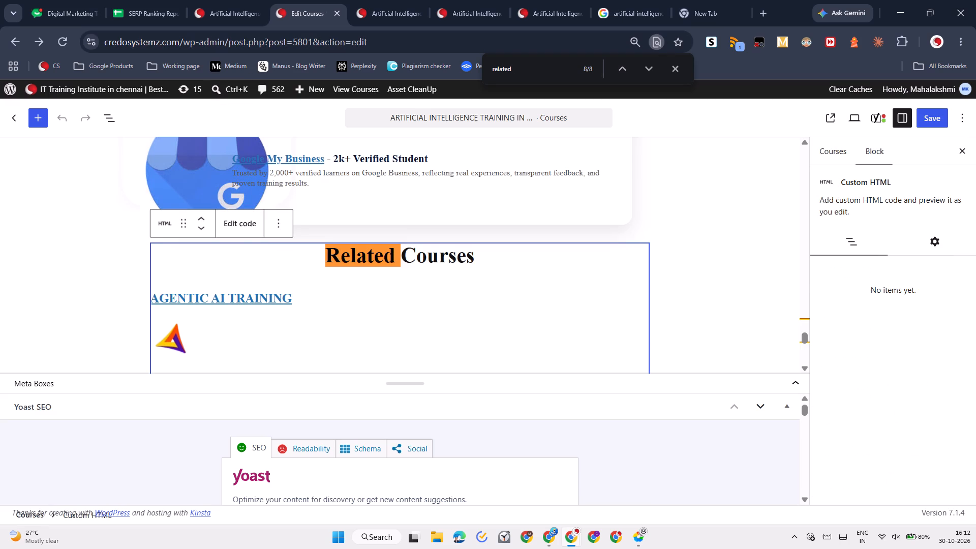
left_click(241, 222)
Find the Prompt Engineering card in the Related Courses block's HTML by searching for "prompt".
scroll(272, 292, "down", 1)
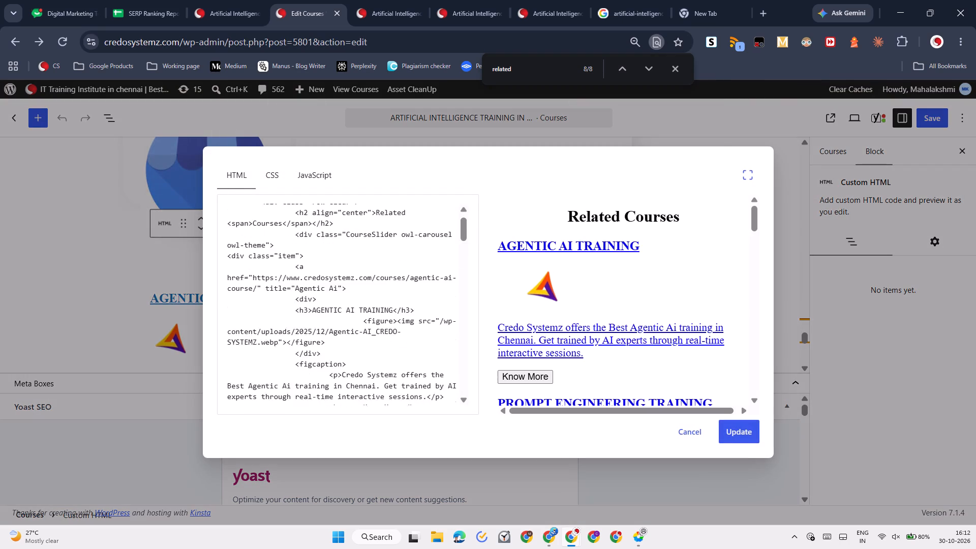
scroll(272, 292, "down", 1)
scroll(272, 292, "up", 2)
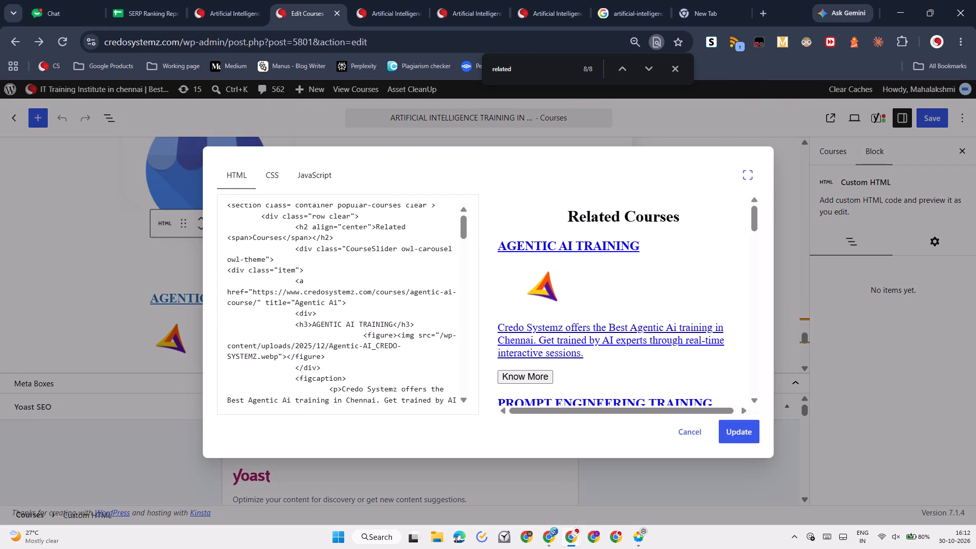
scroll(546, 301, "down", 1)
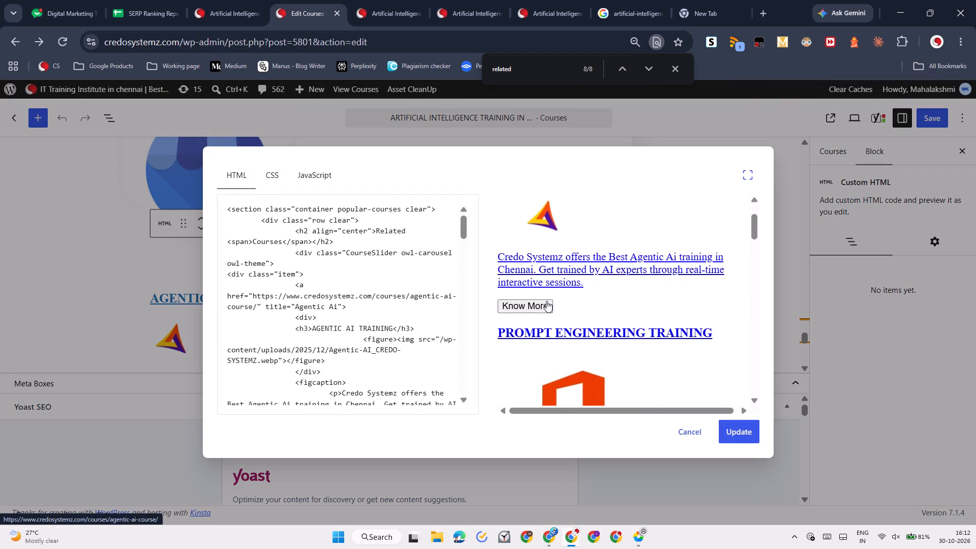
scroll(546, 301, "down", 1)
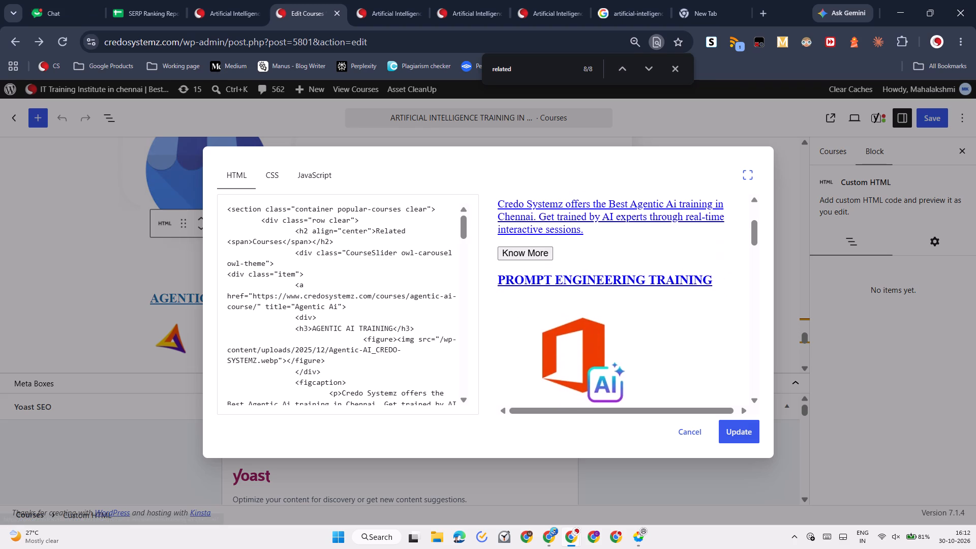
key("ctrl+f")
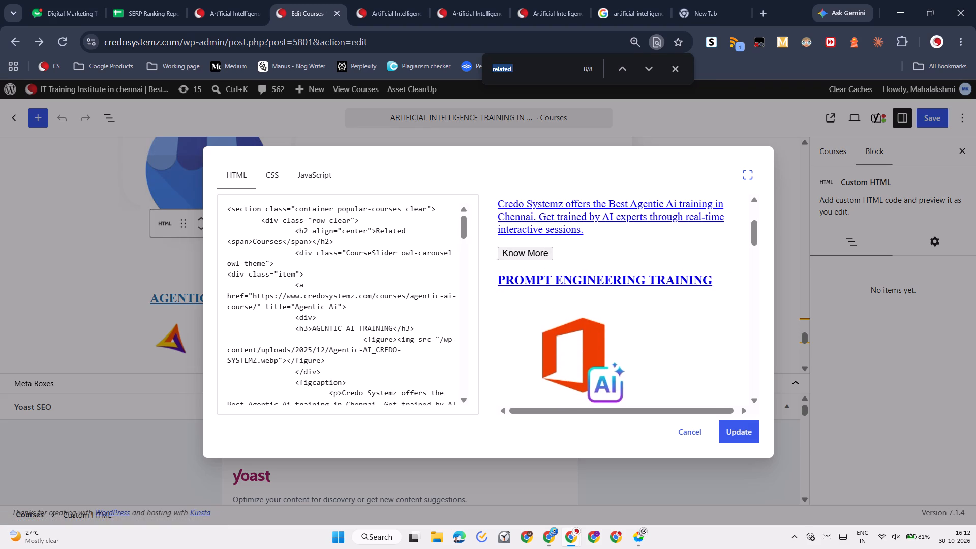
key("BackSpace")
type("prompt")
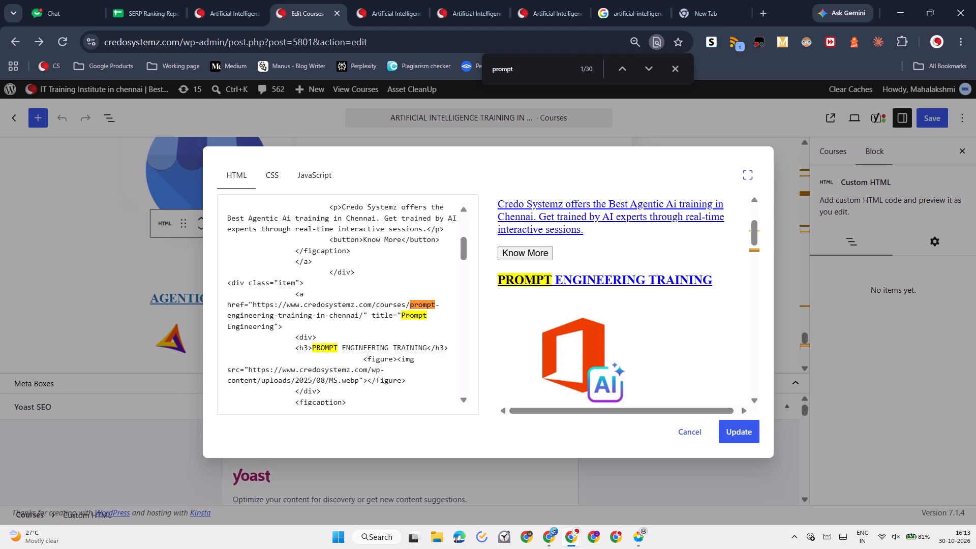
scroll(393, 314, "up", 2)
scroll(393, 314, "down", 1)
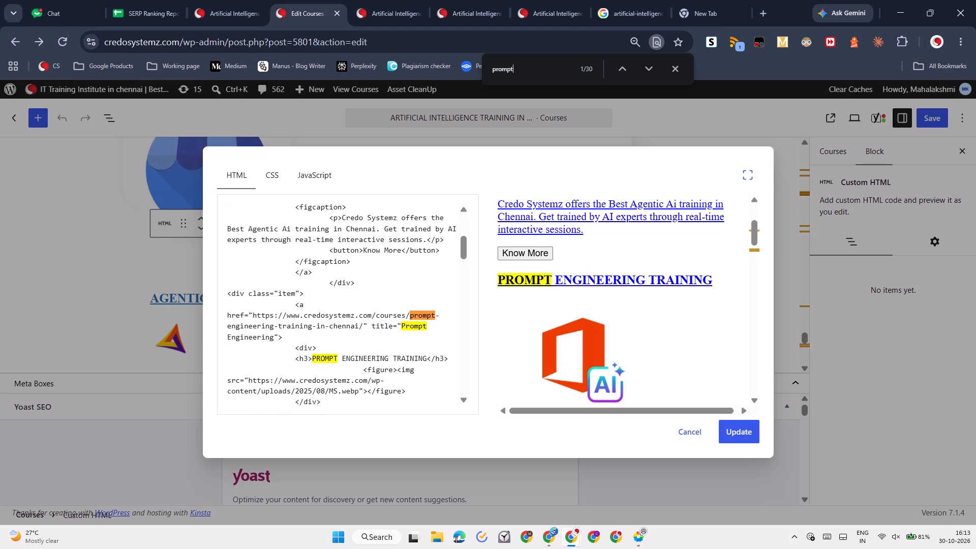
left_click(315, 358)
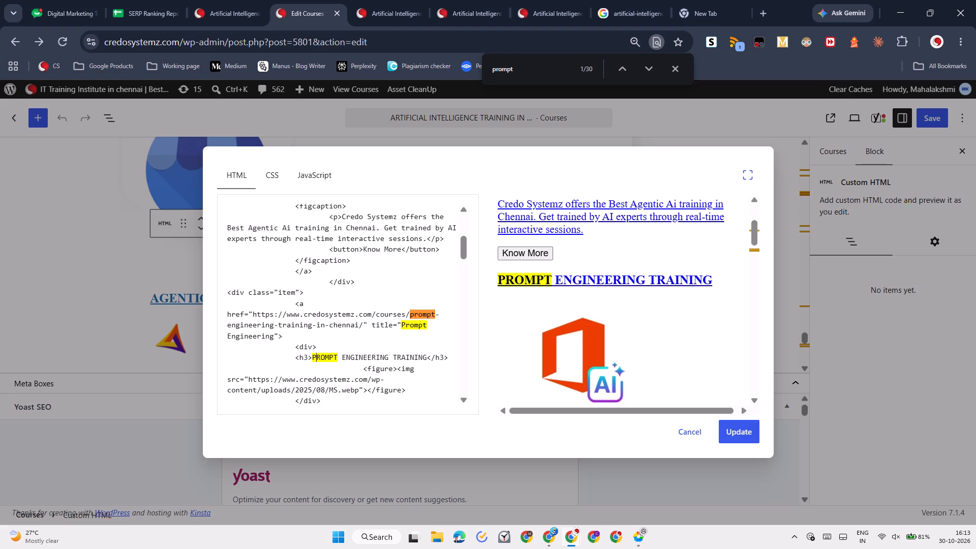
left_click_drag(314, 358, 419, 358)
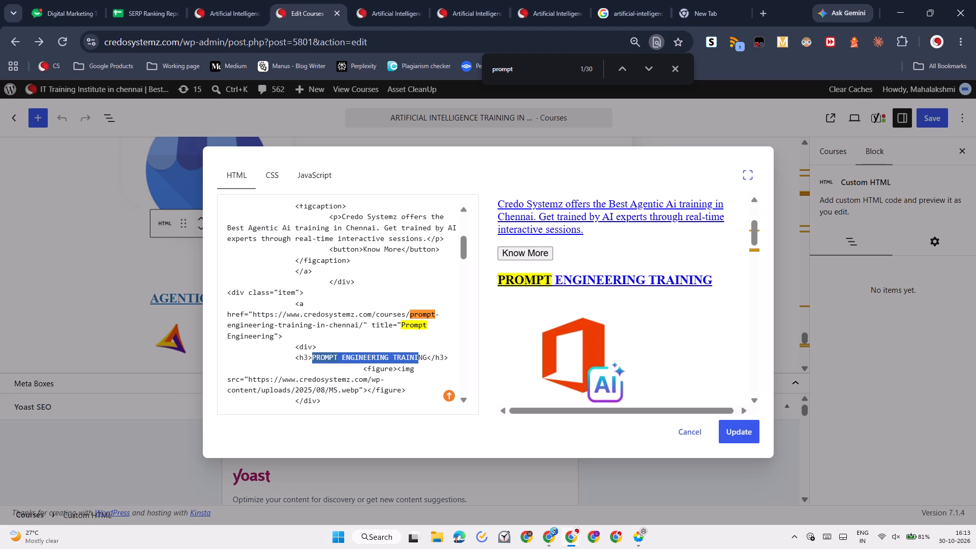
left_click_drag(419, 358, 430, 358)
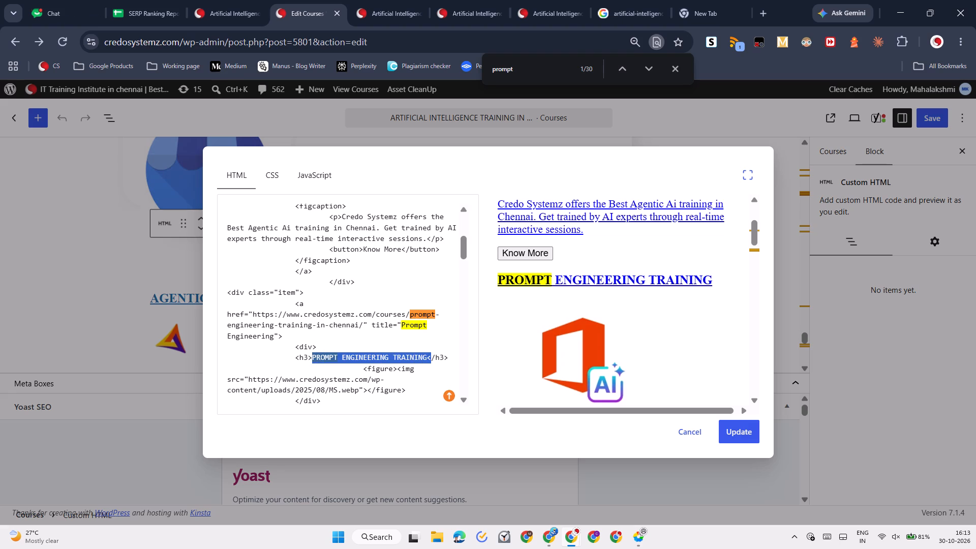
left_click(430, 358)
left_click(430, 355)
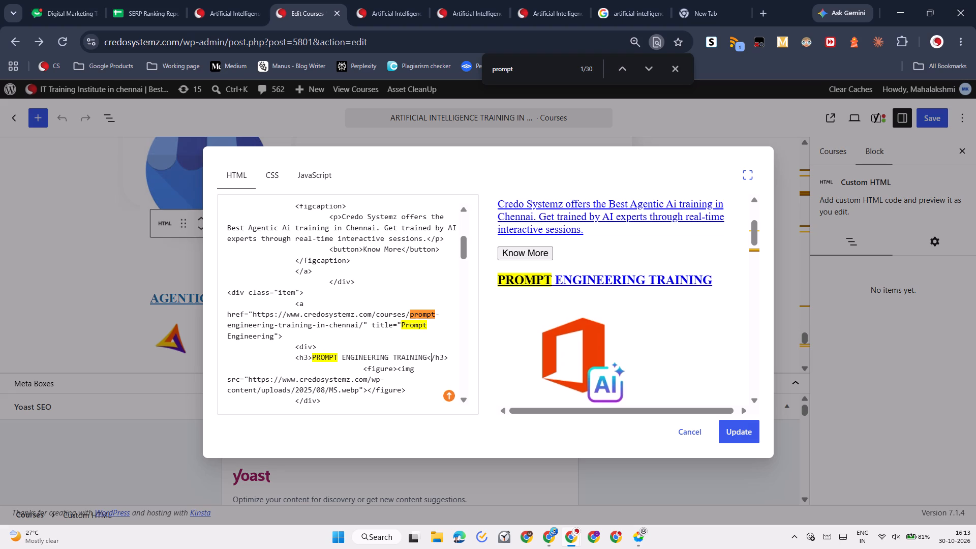
left_click_drag(426, 356, 340, 356)
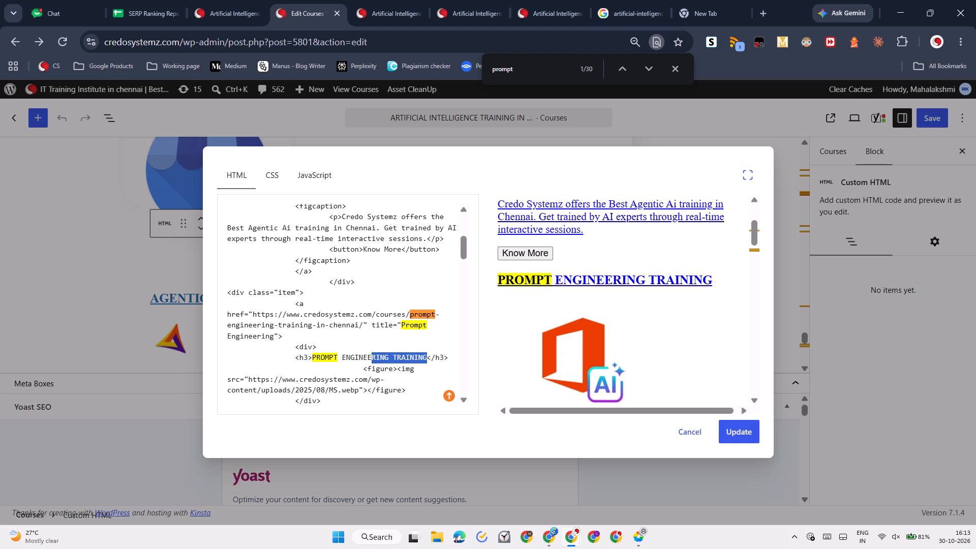
left_click_drag(340, 356, 316, 357)
key("BackSpace")
key("BackSpace")
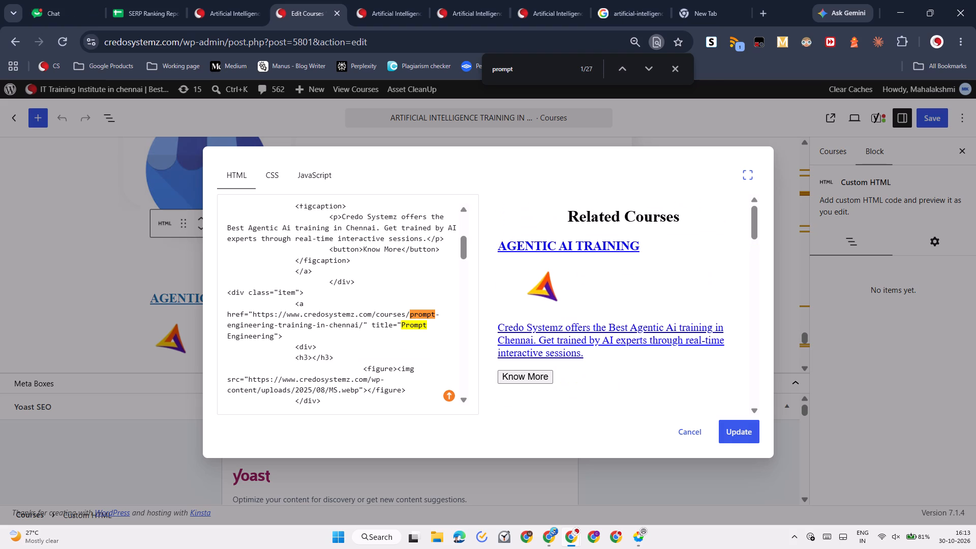
key("ctrl+v")
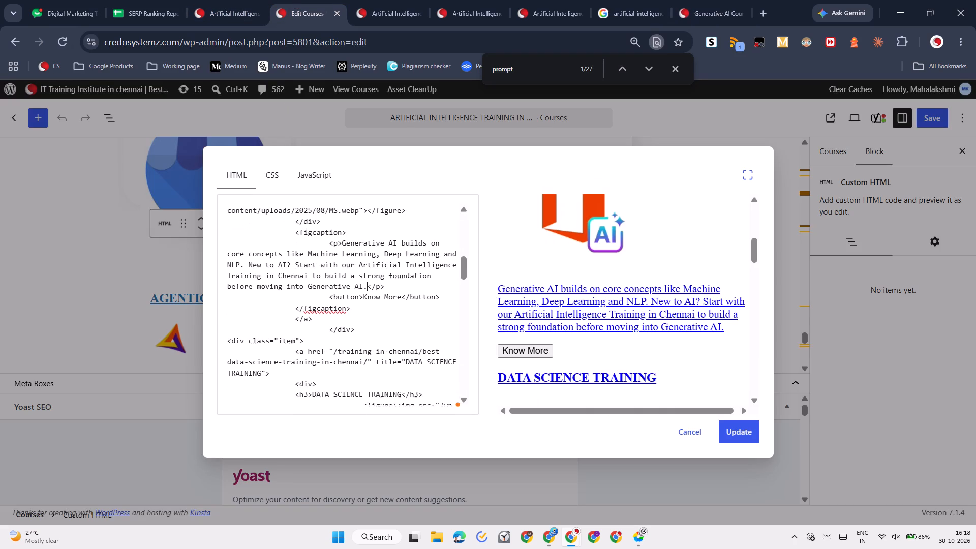
scroll(322, 348, "down", 1)
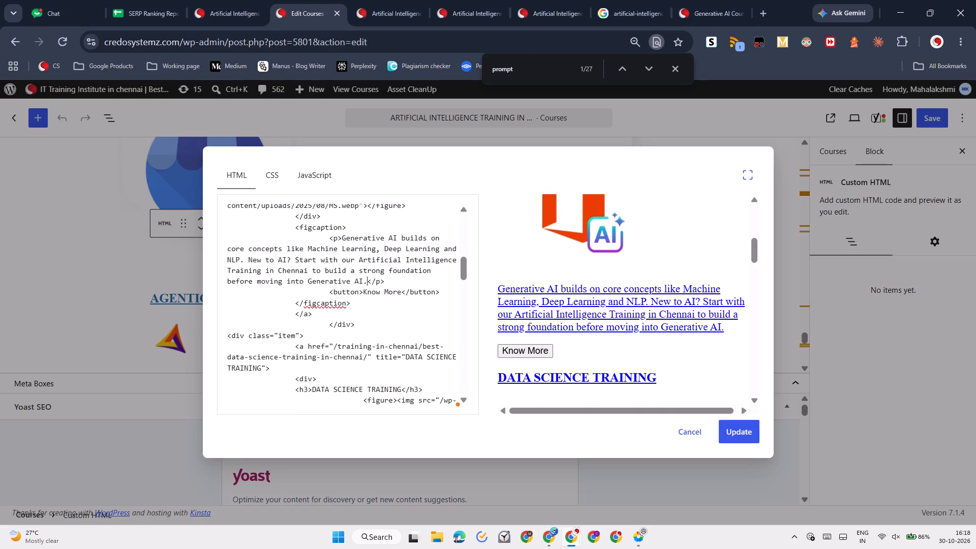
left_click_drag(367, 357, 354, 351)
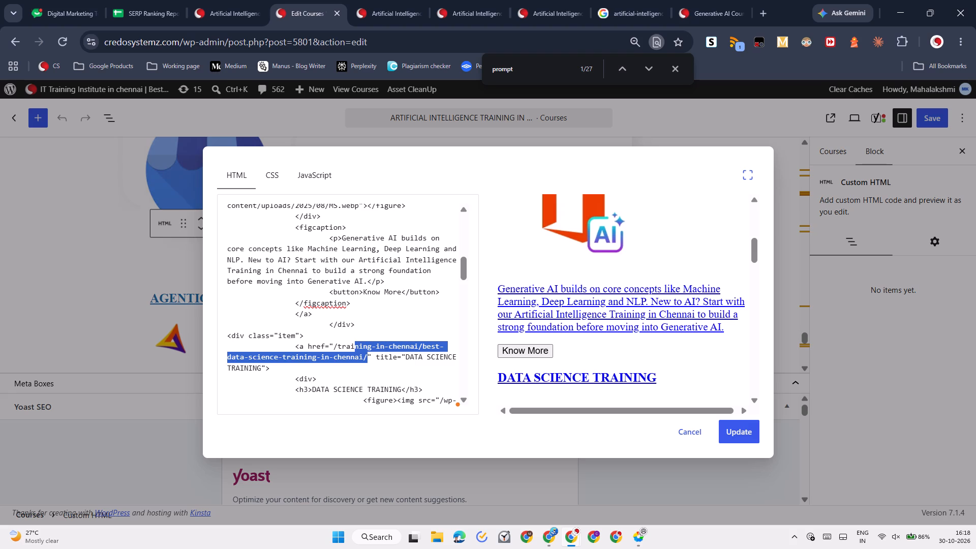
left_click_drag(354, 351, 334, 346)
key("ctrl+v")
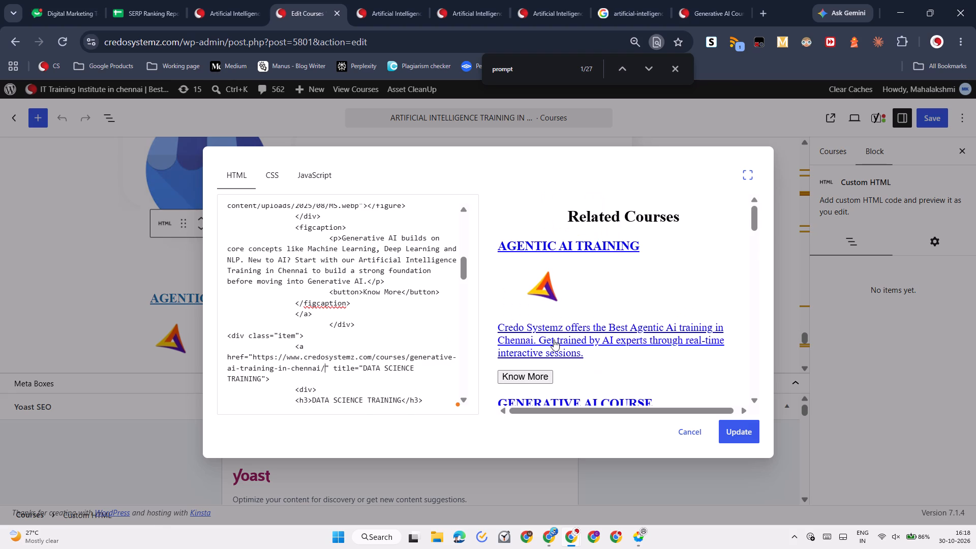
scroll(554, 340, "down", 3)
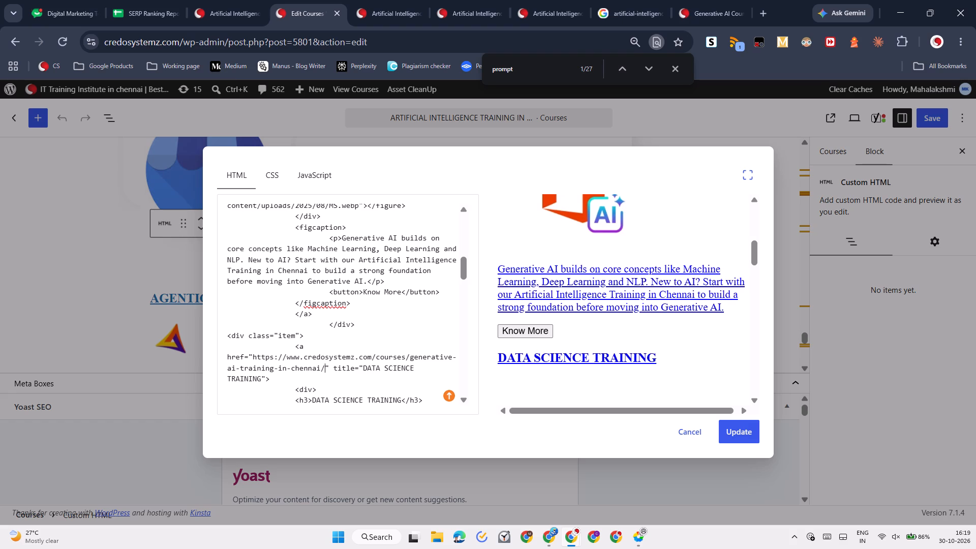
left_click(725, 430)
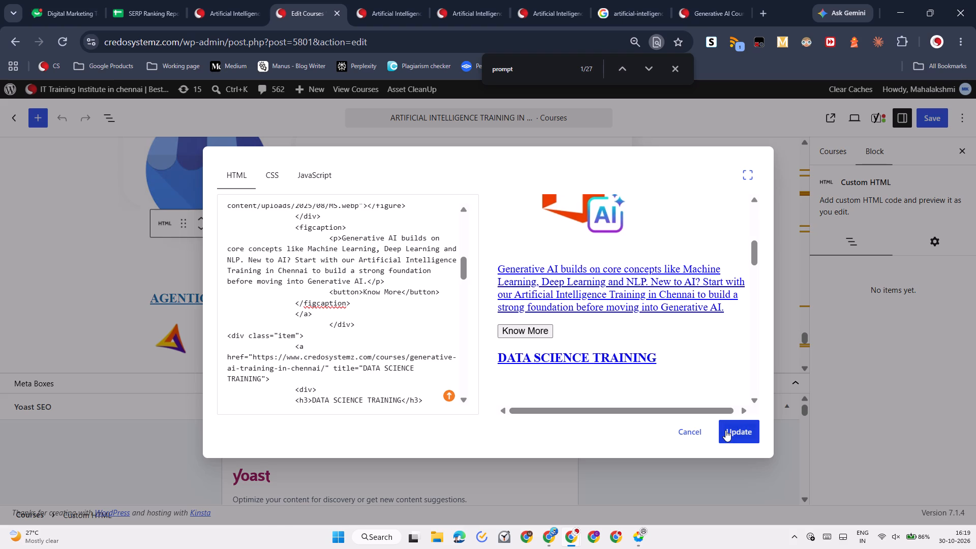
Preview the edited course page in a new tab and examine the Related Courses cards' layout and descriptions.
left_click(851, 114)
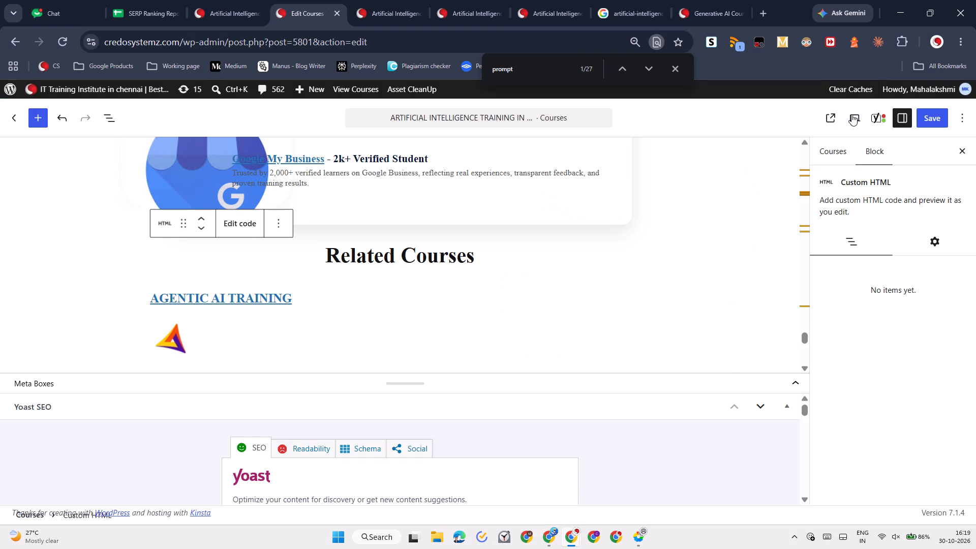
left_click(773, 287)
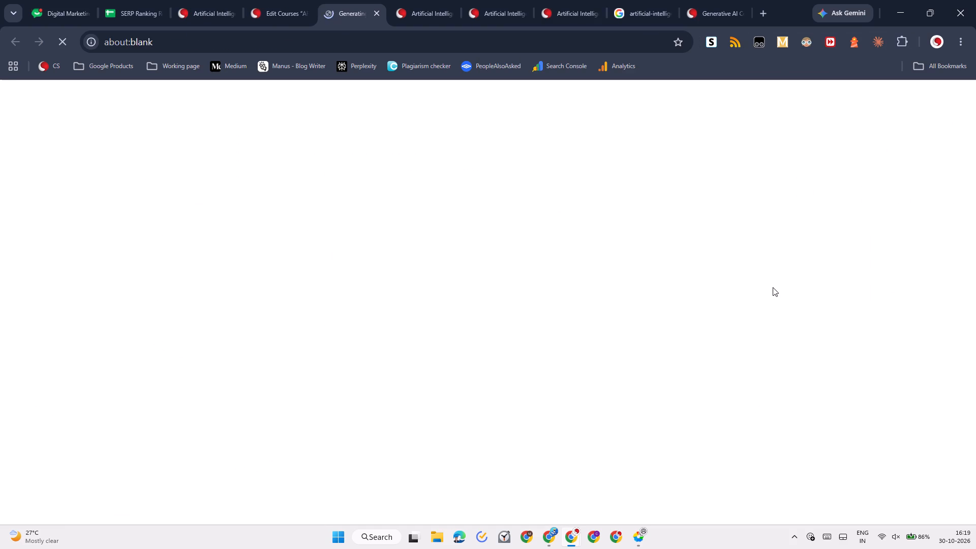
scroll(633, 313, "down", 5)
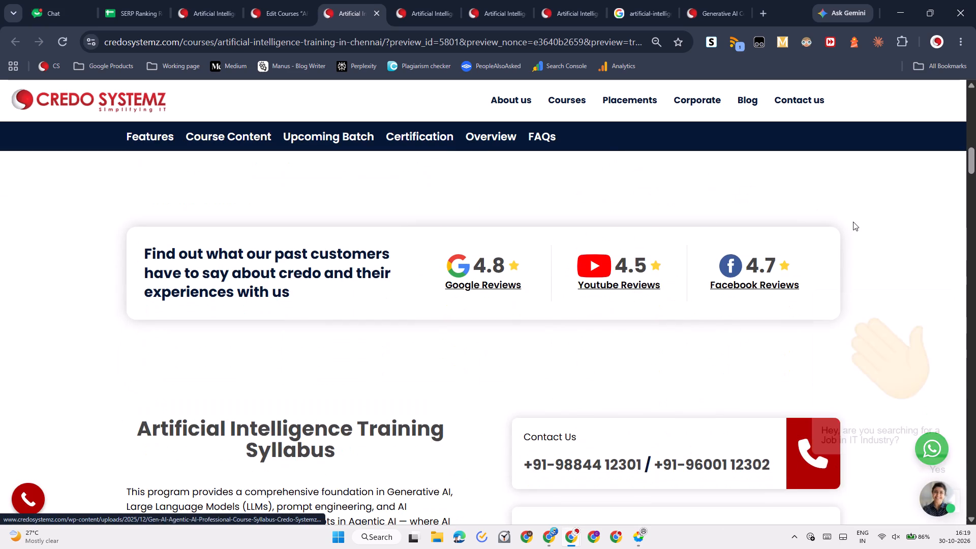
left_click_drag(975, 165, 975, 485)
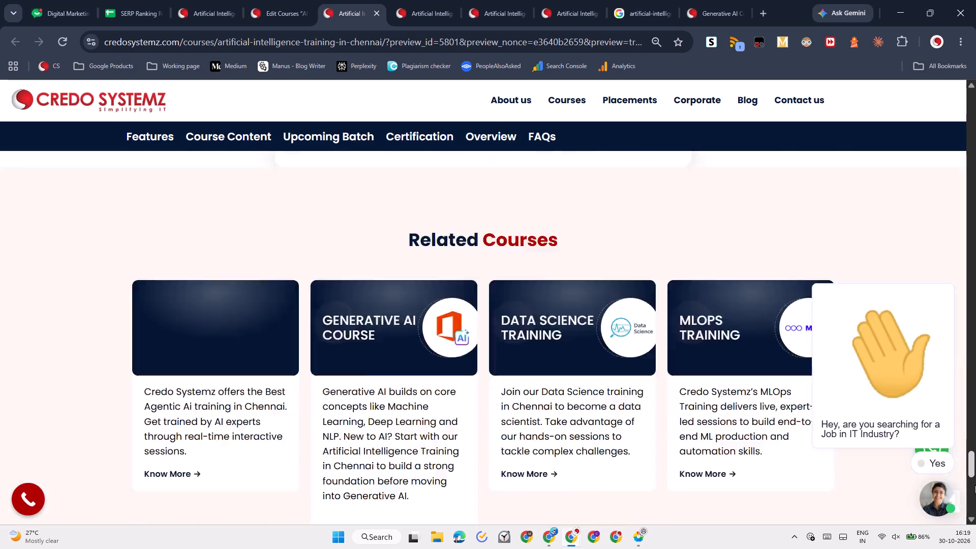
left_click_drag(975, 485, 974, 537)
scroll(571, 320, "up", 5)
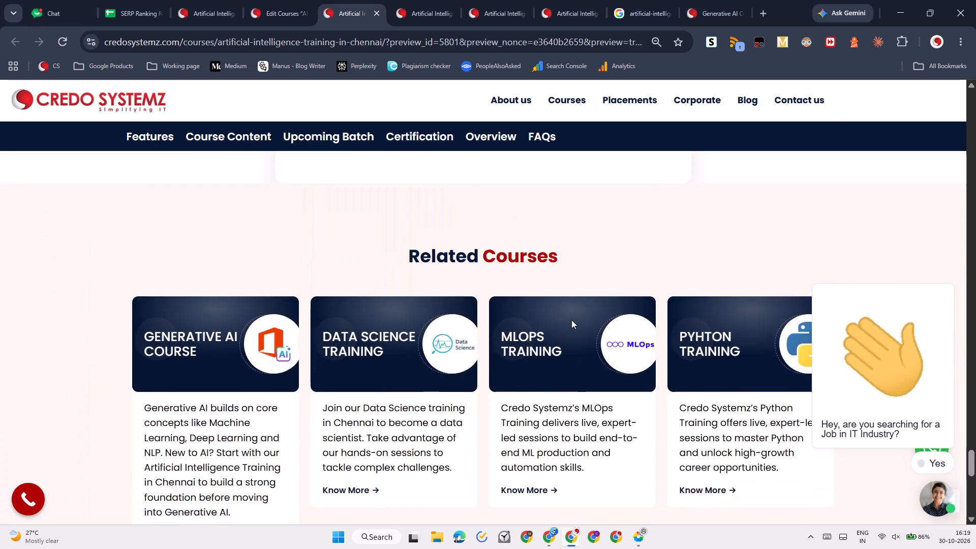
scroll(571, 320, "up", 1)
scroll(571, 320, "down", 2)
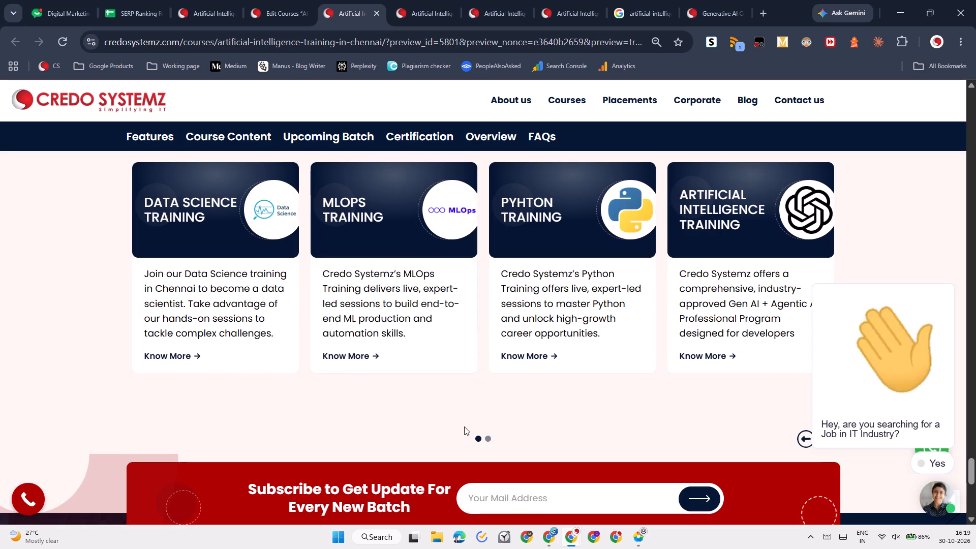
Browse the Related Courses cards in the preview and test where the GENERATIVE AI COURSE card's Know More link leads.
scroll(426, 369, "right", 1)
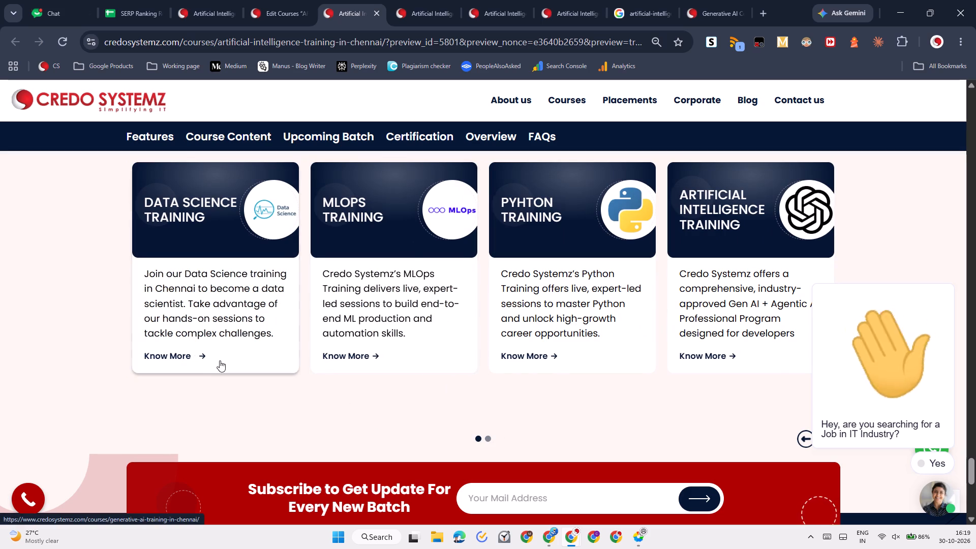
left_click(475, 437)
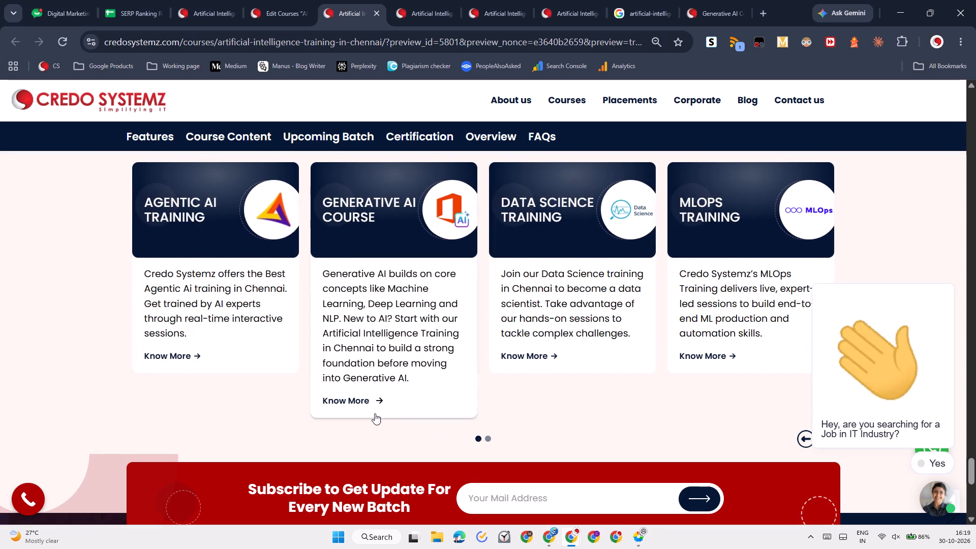
left_click(361, 400)
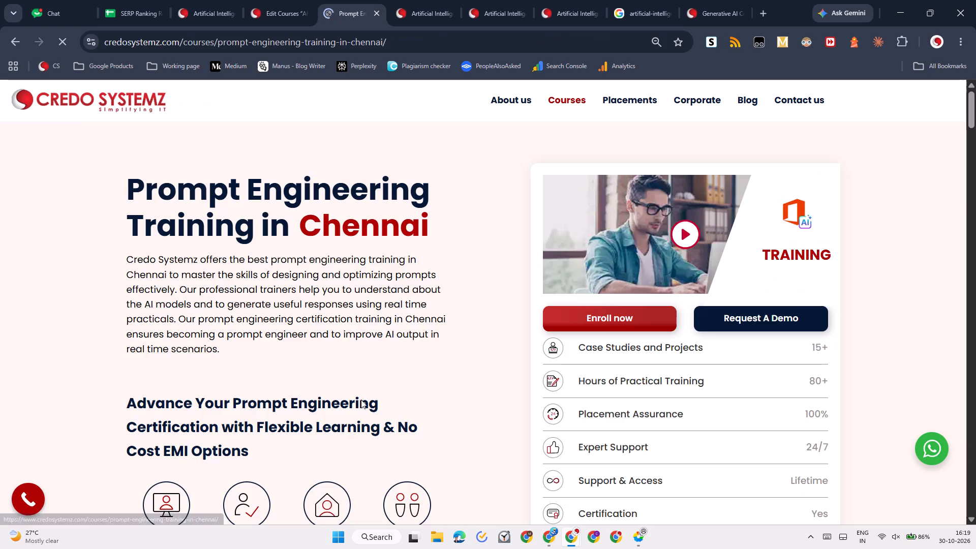
left_click(3, 51)
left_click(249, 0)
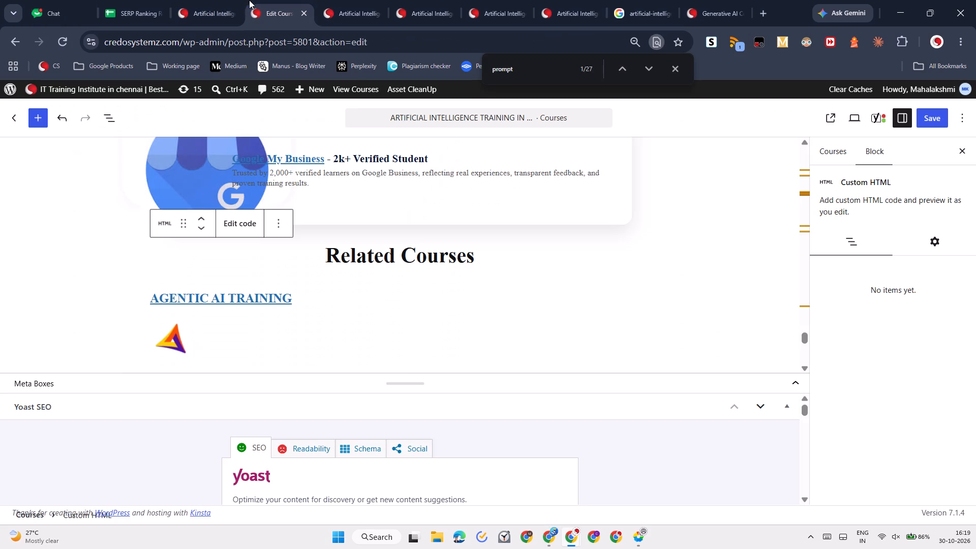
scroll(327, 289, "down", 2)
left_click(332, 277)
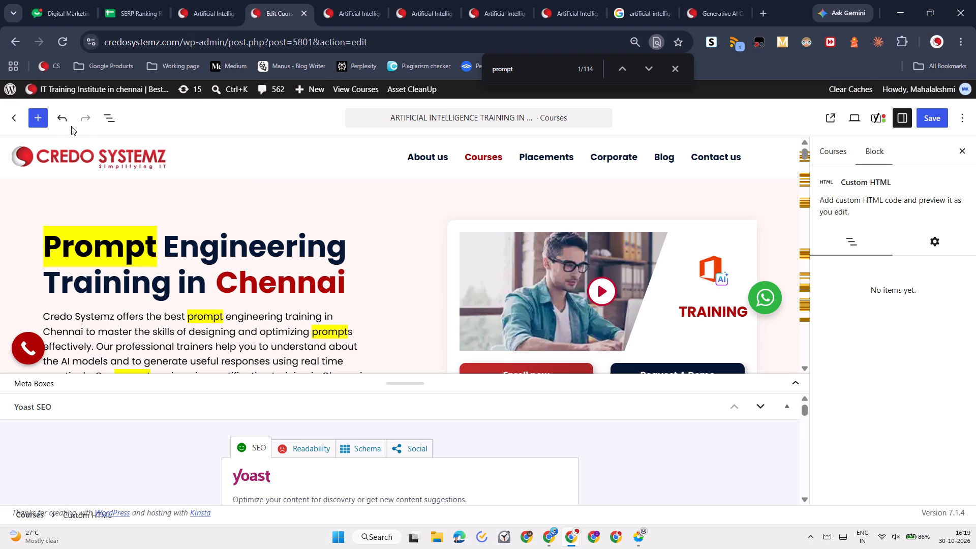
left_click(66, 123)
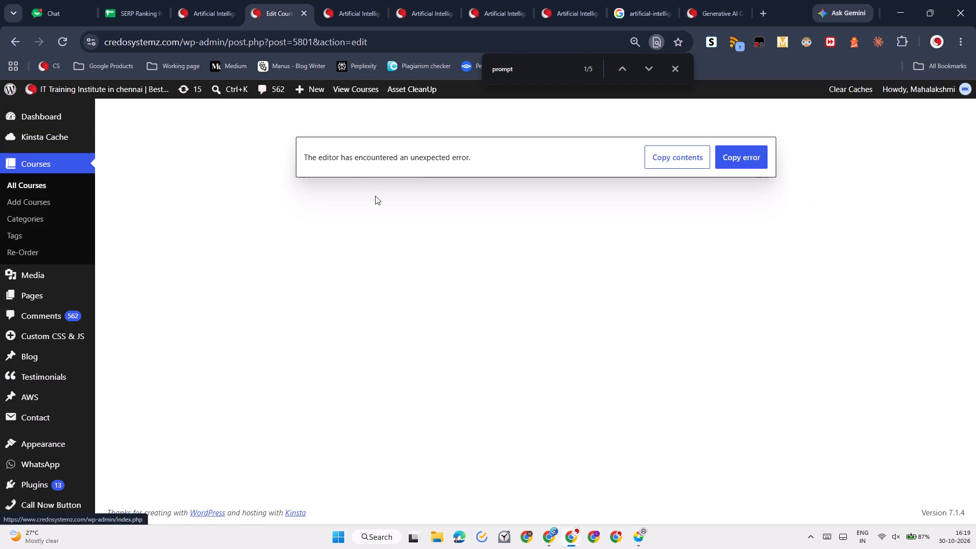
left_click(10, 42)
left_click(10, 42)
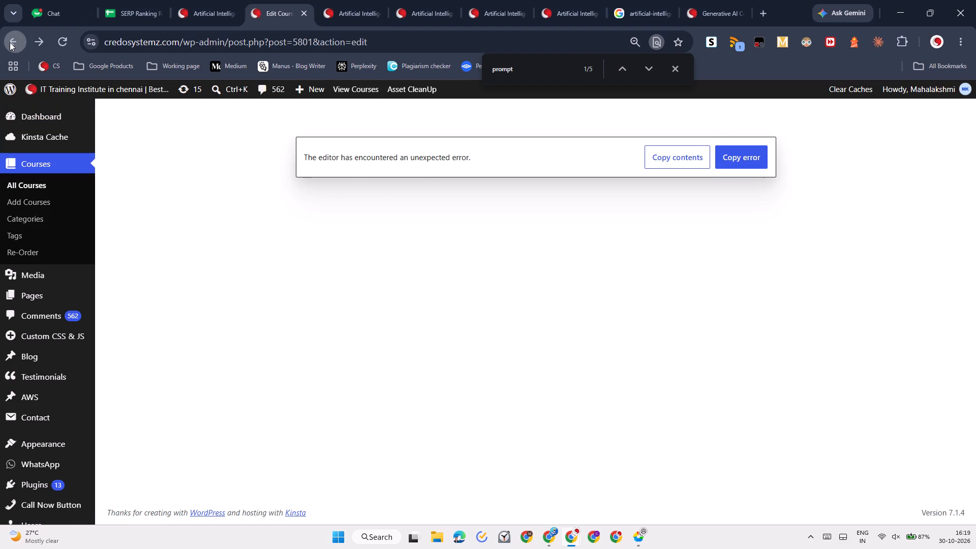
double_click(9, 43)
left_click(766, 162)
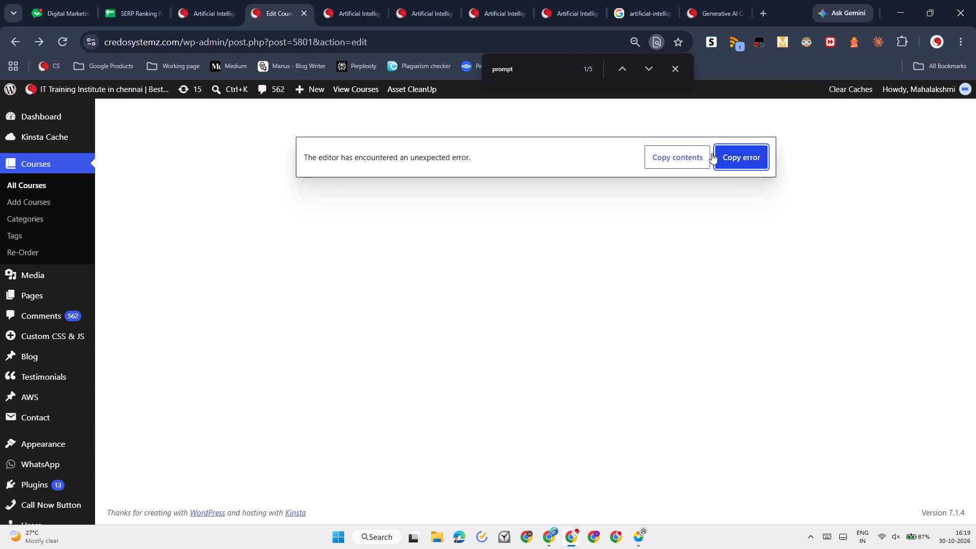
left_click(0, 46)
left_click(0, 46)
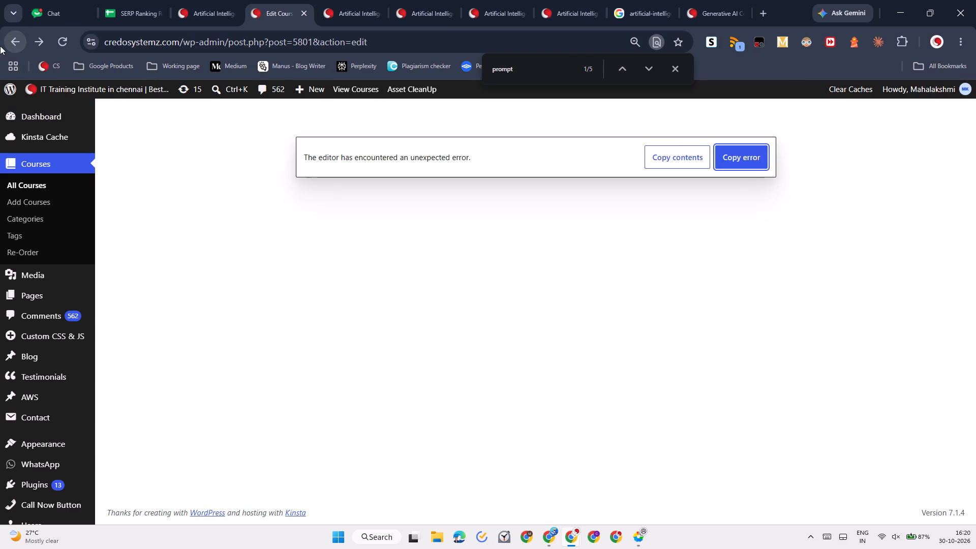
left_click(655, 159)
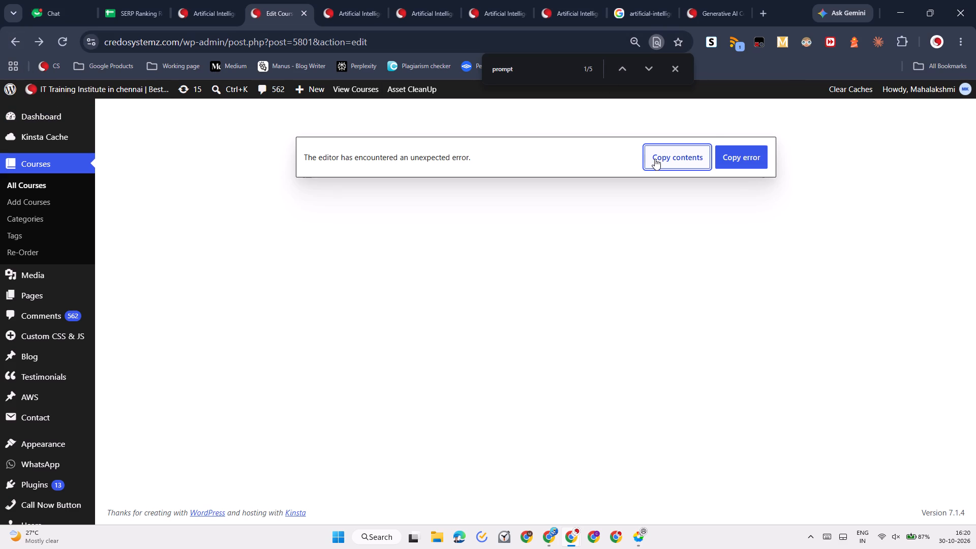
Reload the course page editor and dismiss the autosave notice.
left_click(57, 38)
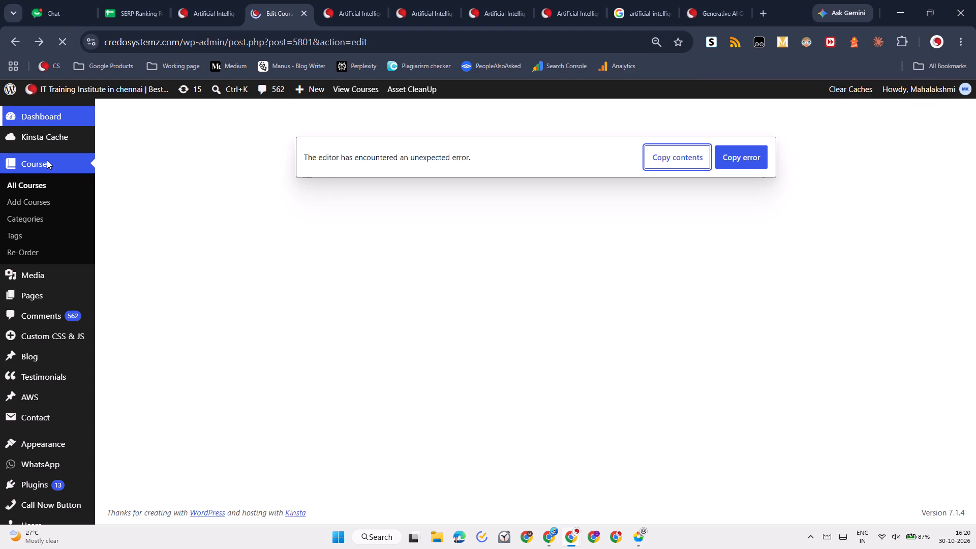
key("alt+Tab")
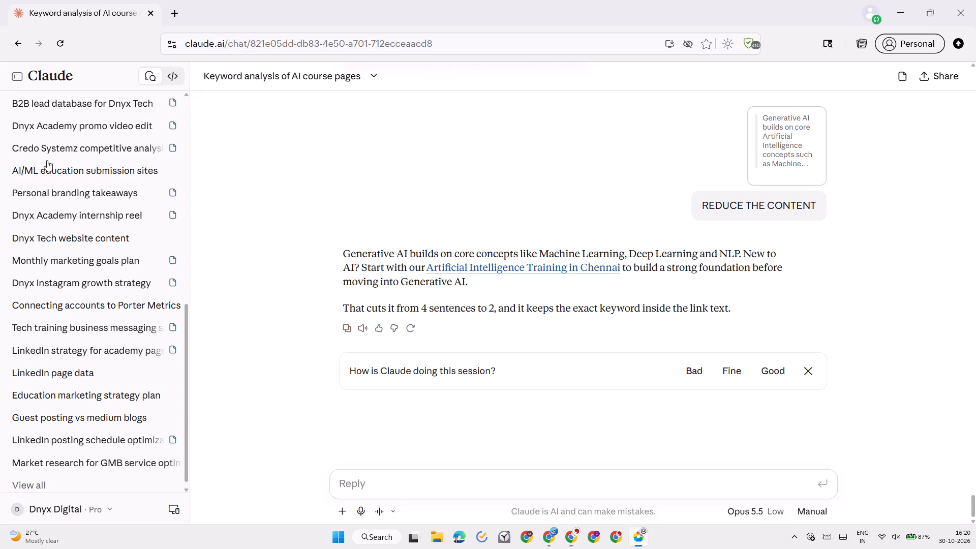
key("alt+Tab")
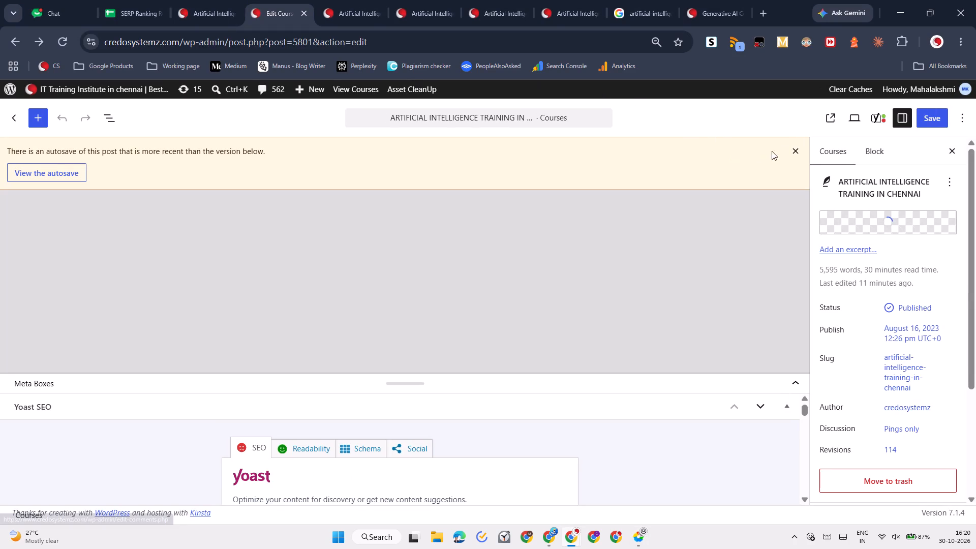
left_click(794, 151)
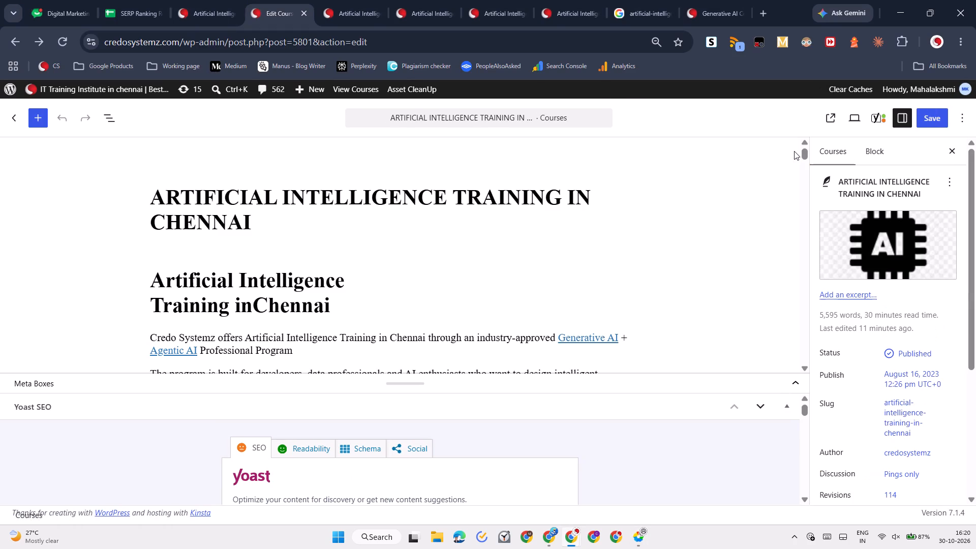
Examine the reloaded course page content down to the Related Courses section and check which cards it contains.
scroll(509, 250, "down", 8)
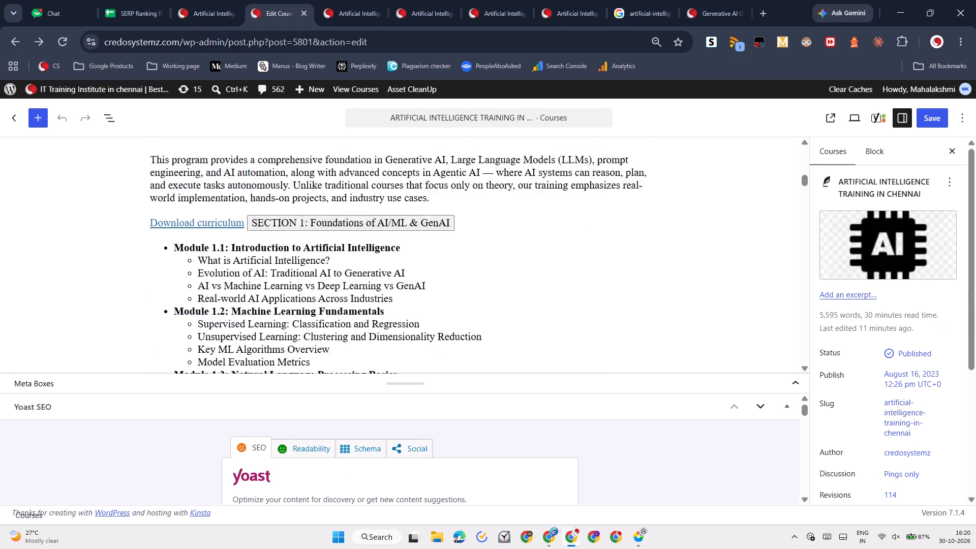
scroll(509, 250, "down", 11)
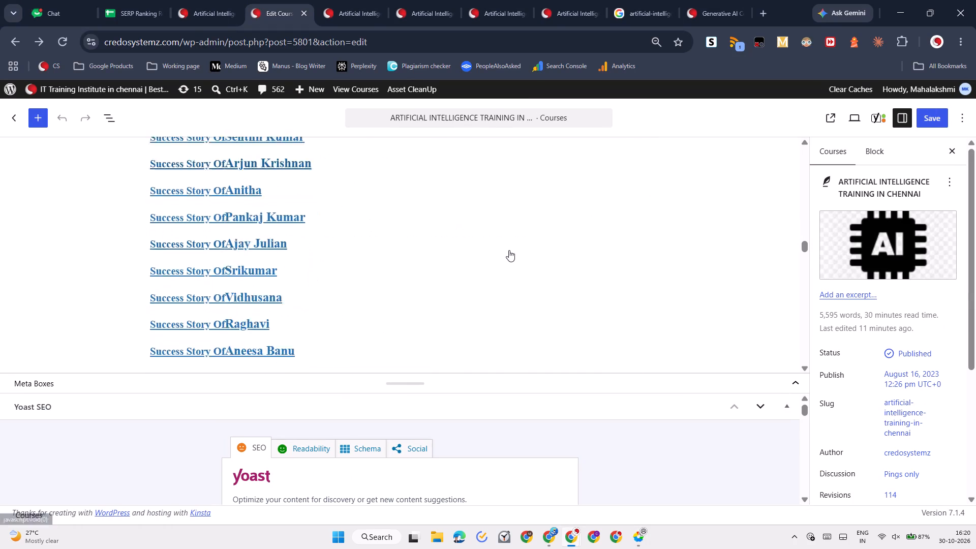
scroll(509, 250, "down", 7)
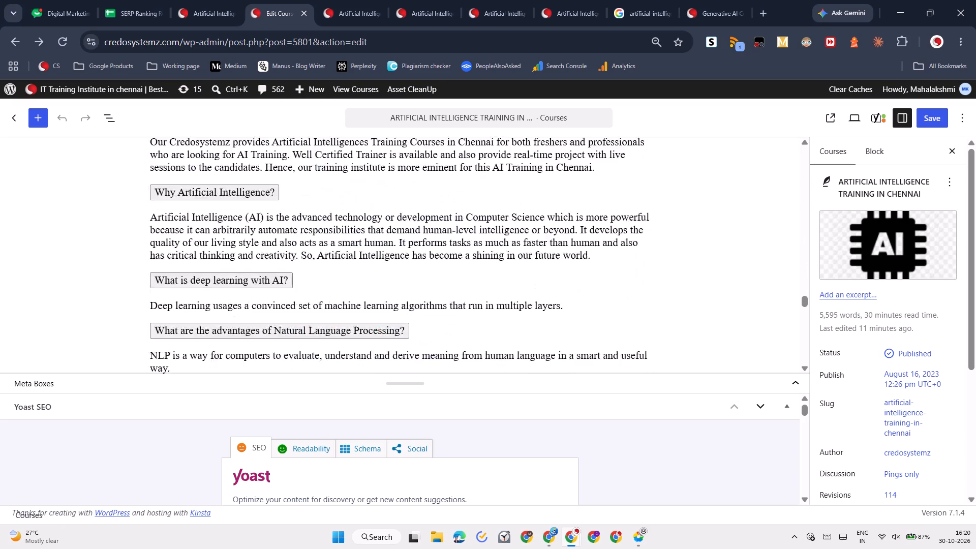
scroll(509, 250, "up", 5)
scroll(509, 250, "down", 3)
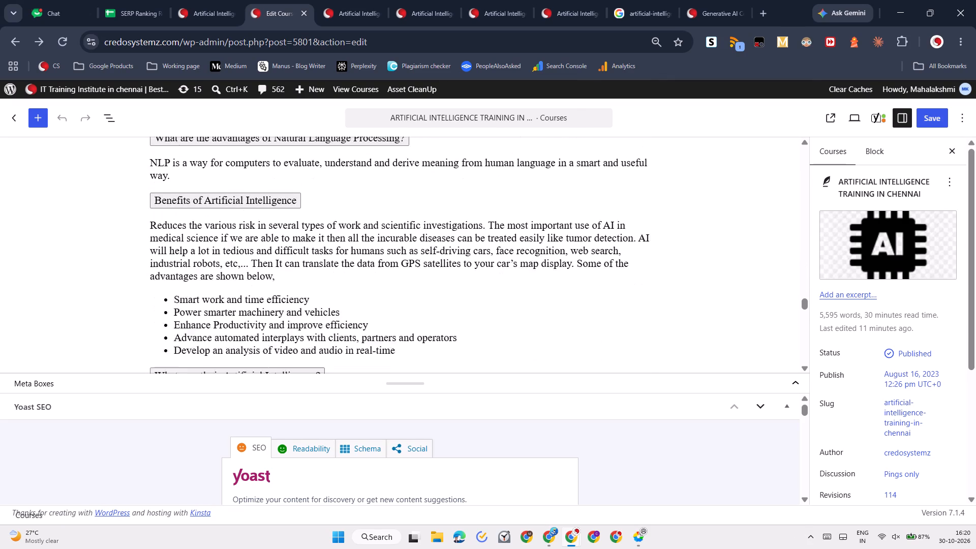
scroll(509, 250, "down", 7)
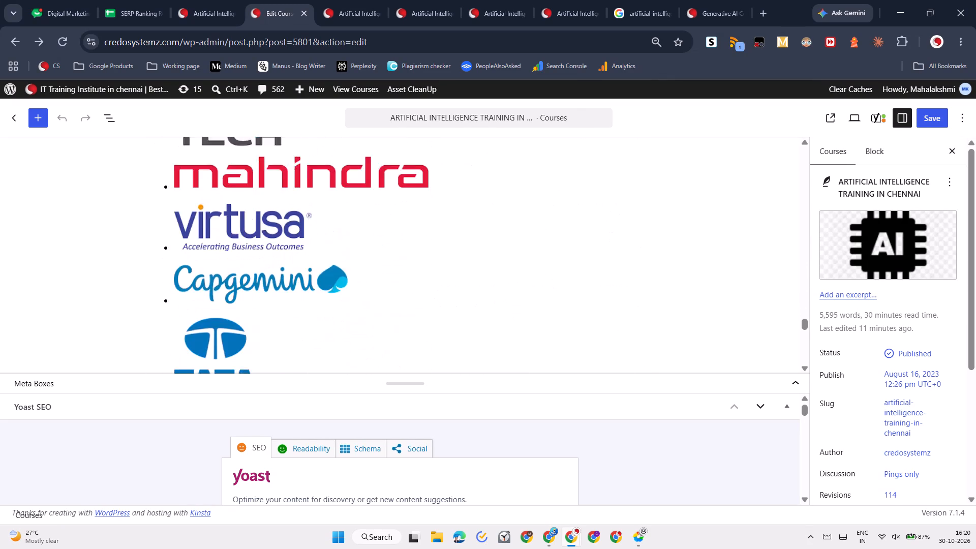
scroll(509, 250, "down", 5)
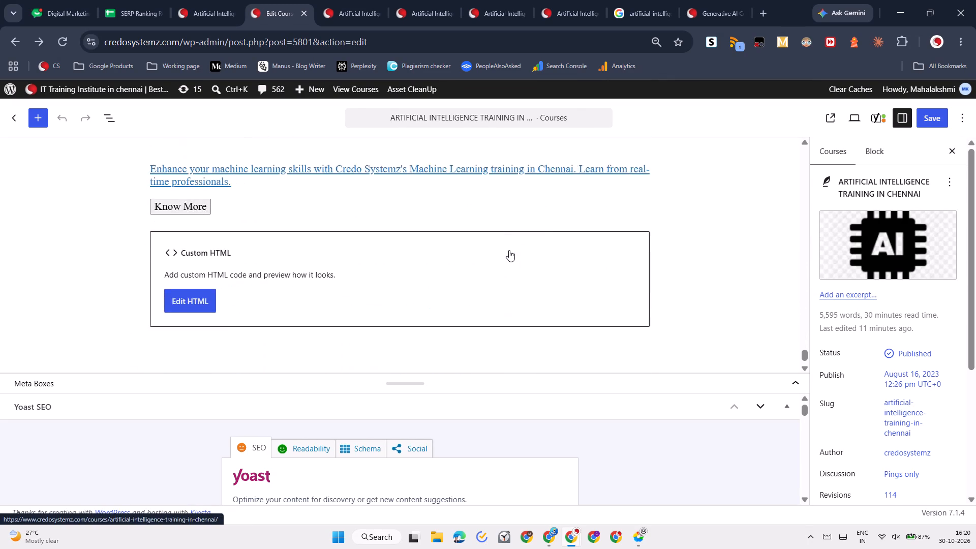
scroll(509, 250, "down", 1)
scroll(509, 250, "up", 6)
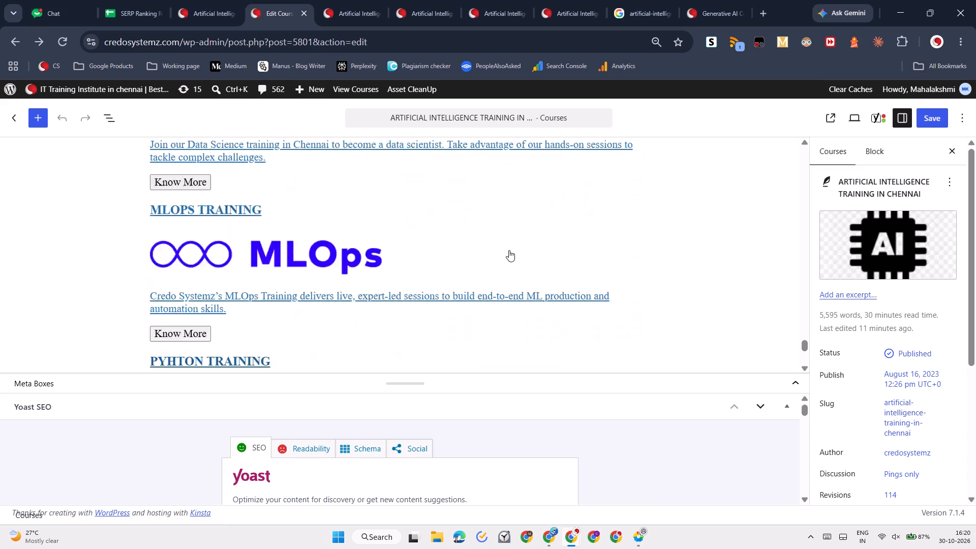
scroll(509, 250, "up", 1)
scroll(509, 250, "down", 1)
scroll(509, 250, "up", 3)
Launch the Kuro app from the recent Windows searches.
left_click(373, 545)
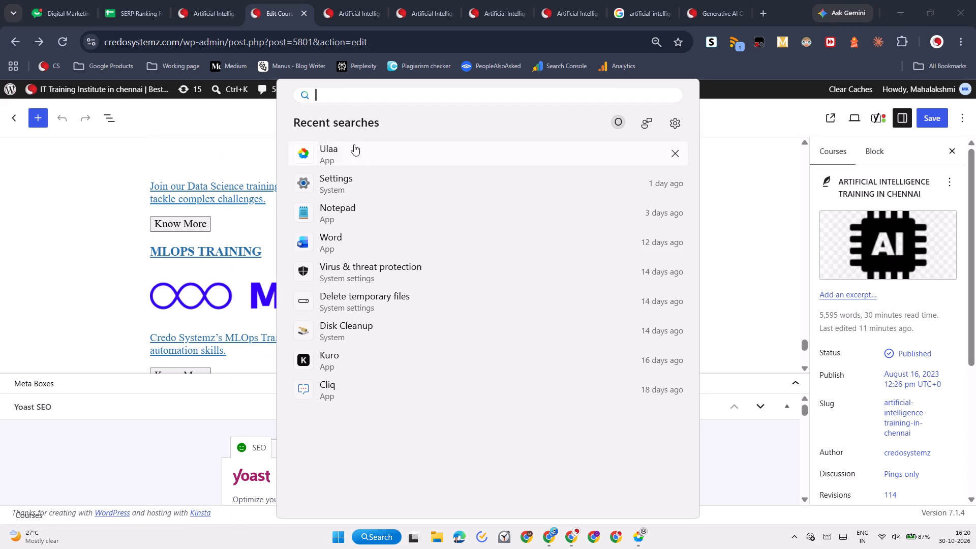
left_click(356, 365)
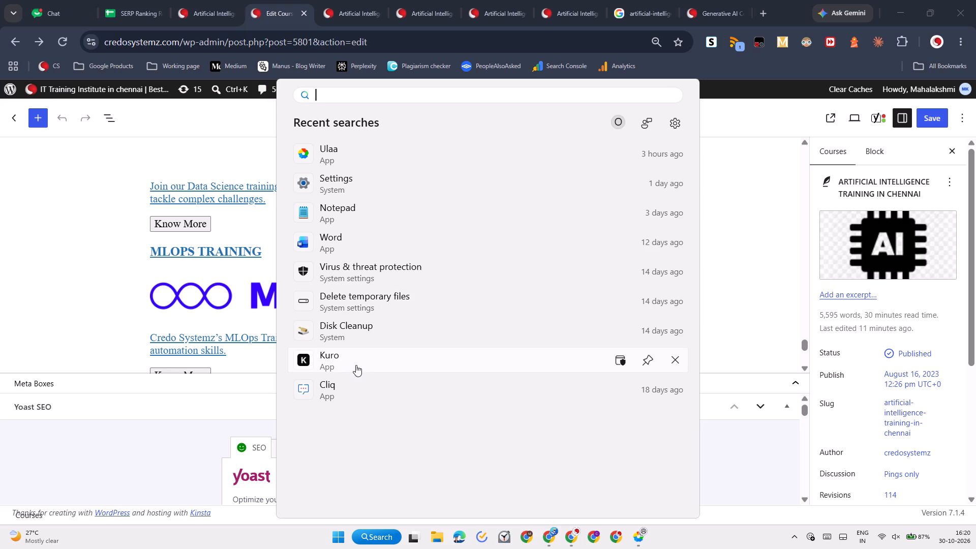
left_click(356, 365)
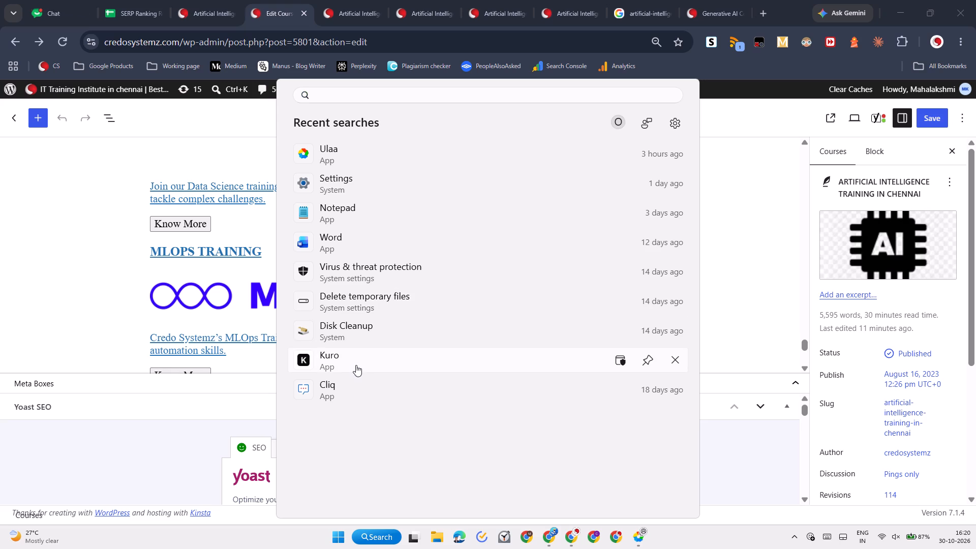
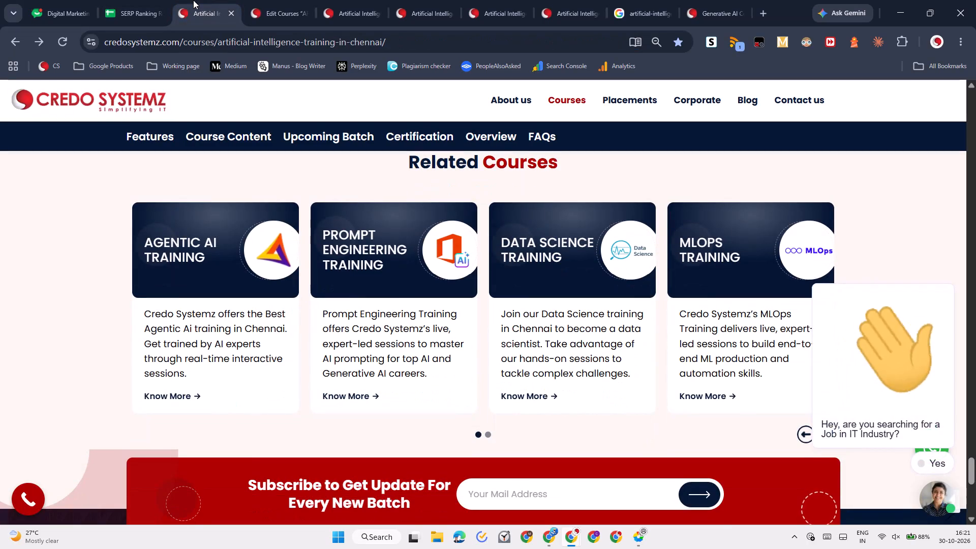
Open the HTML code of the Related Courses block in the course page editor and locate the Prompt Engineering Training card.
left_click(275, 0)
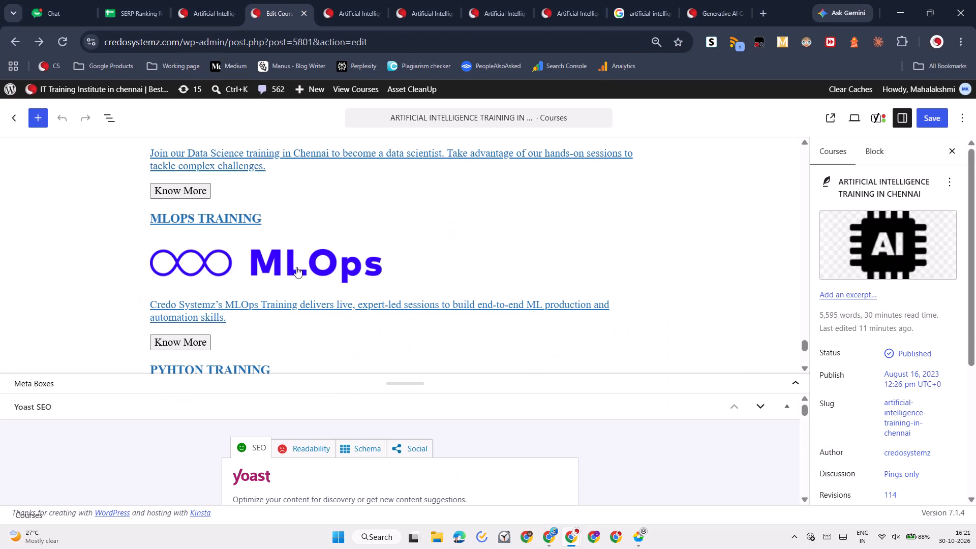
scroll(300, 290, "down", 2)
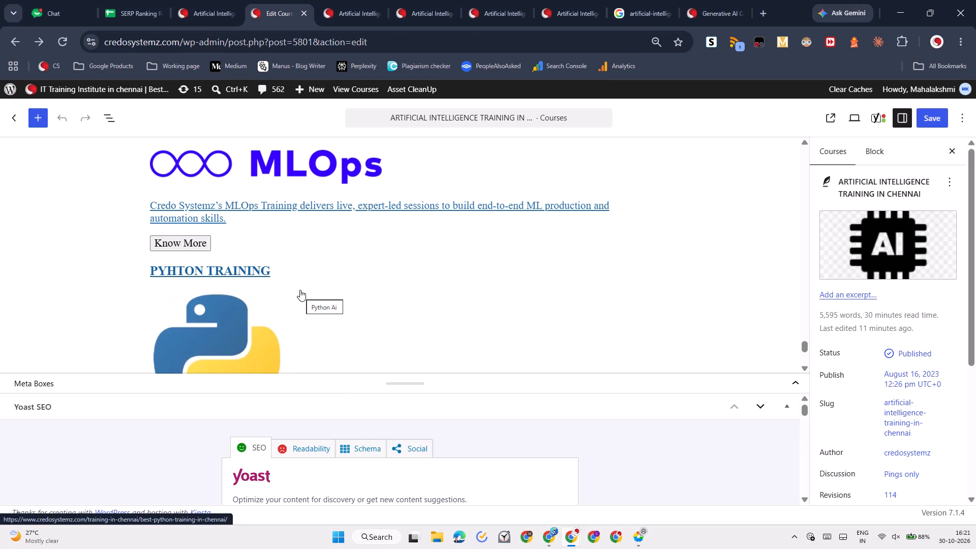
scroll(285, 254, "up", 1)
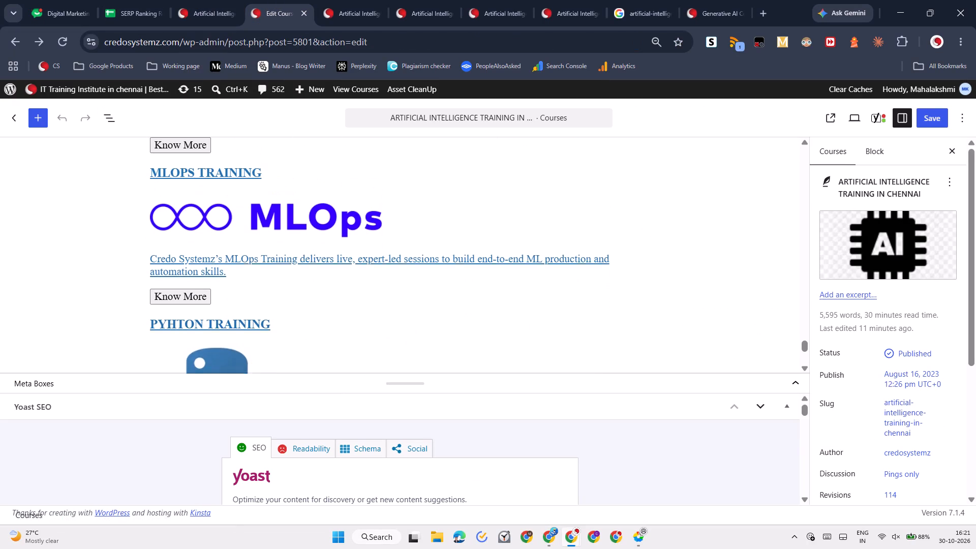
scroll(285, 254, "up", 5)
left_click(333, 260)
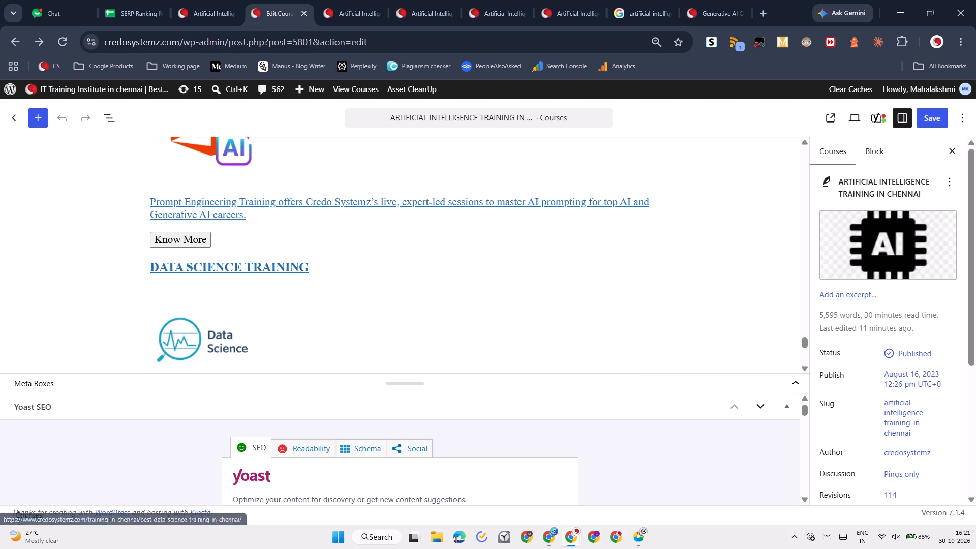
left_click(251, 159)
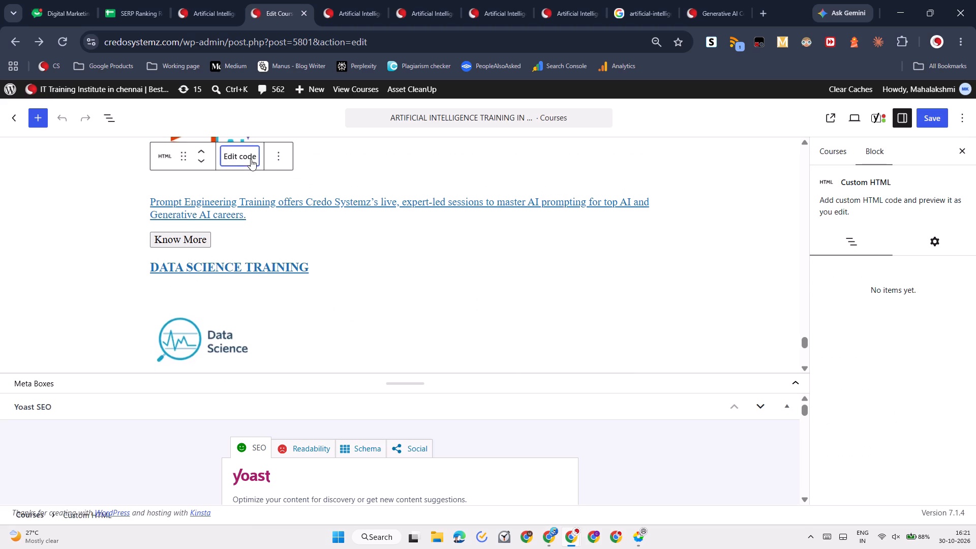
scroll(265, 303, "down", 2)
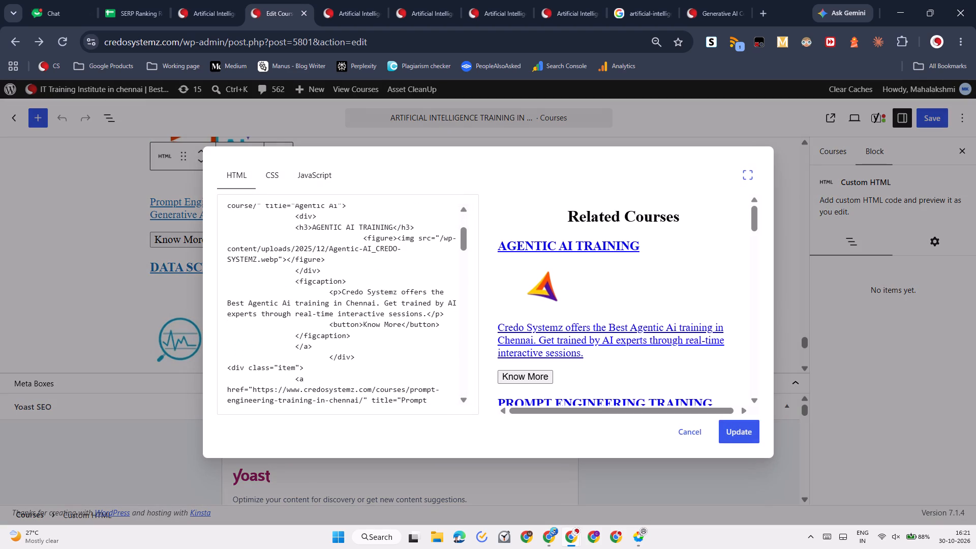
scroll(265, 303, "down", 2)
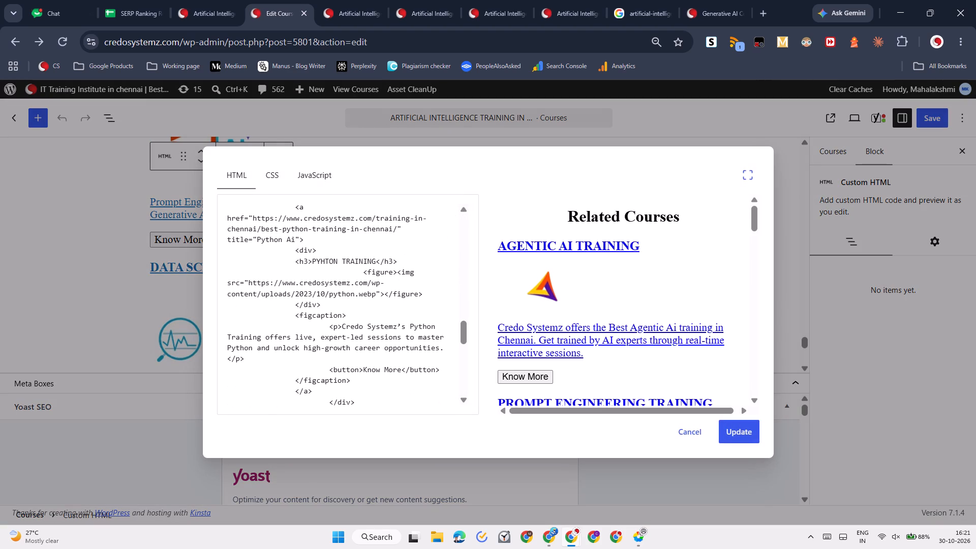
scroll(265, 303, "up", 6)
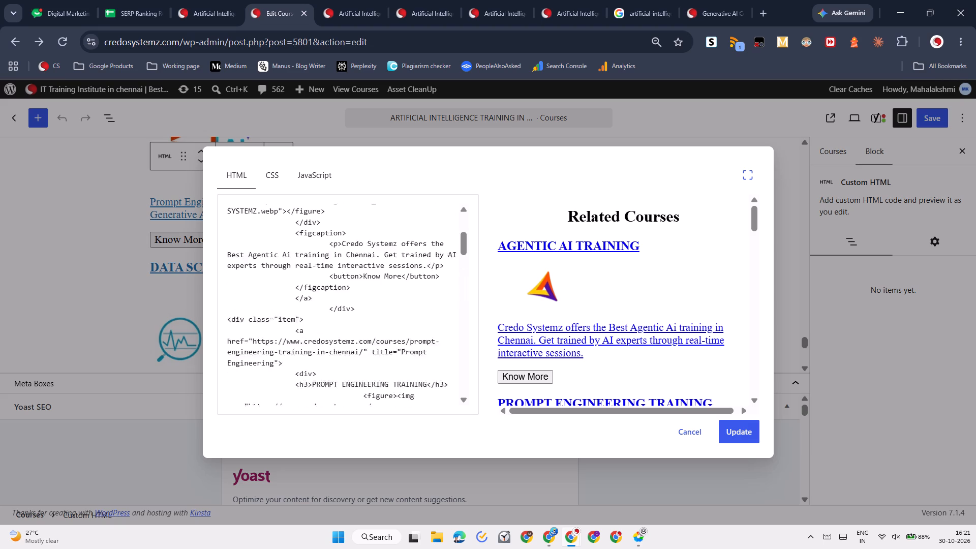
scroll(265, 303, "up", 2)
scroll(265, 303, "down", 2)
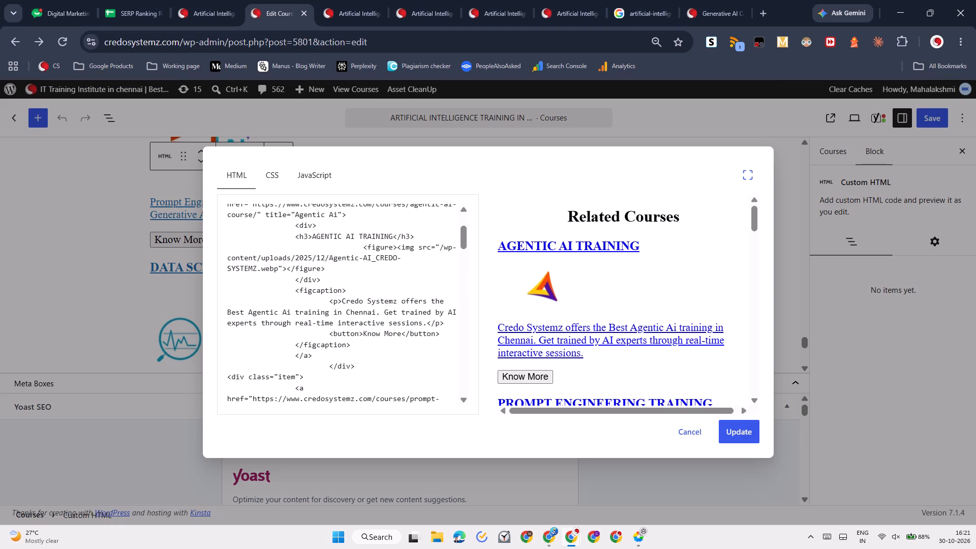
scroll(265, 303, "down", 1)
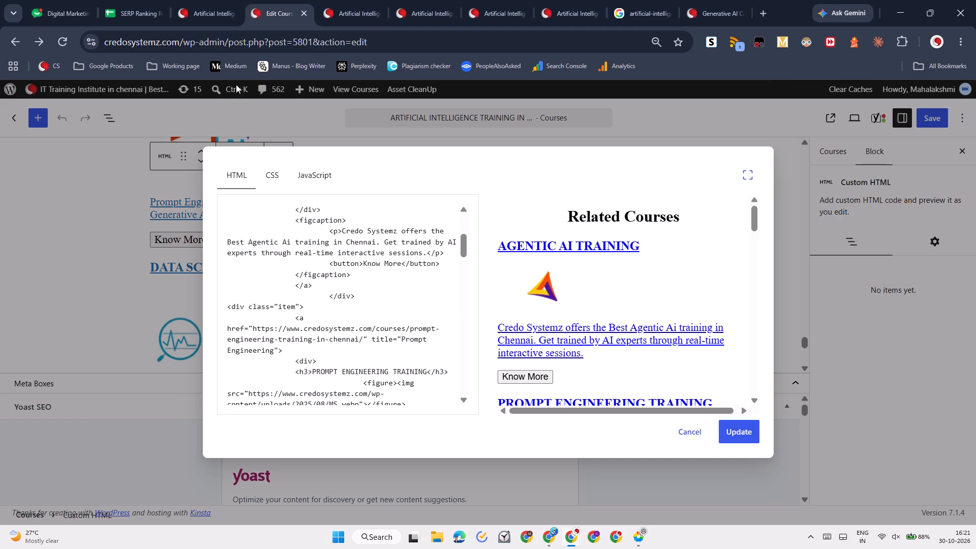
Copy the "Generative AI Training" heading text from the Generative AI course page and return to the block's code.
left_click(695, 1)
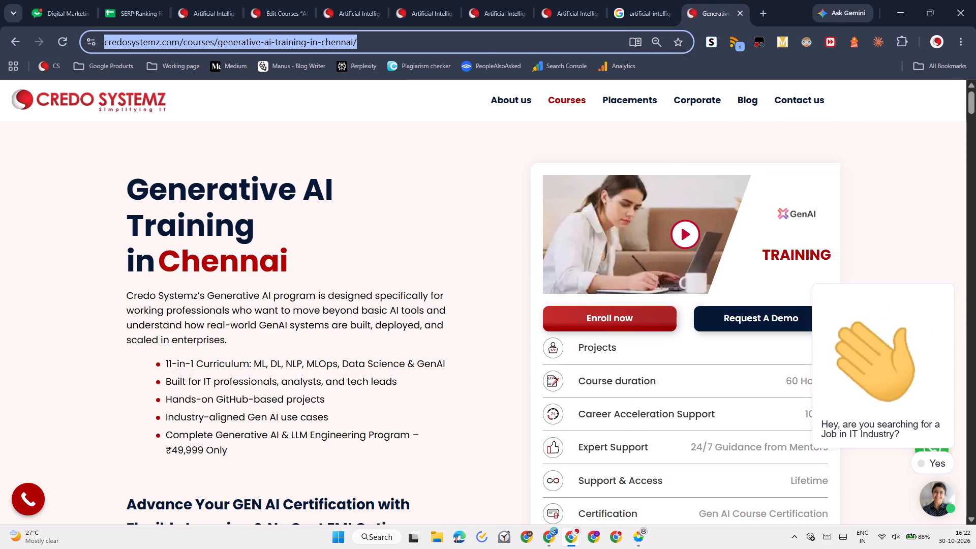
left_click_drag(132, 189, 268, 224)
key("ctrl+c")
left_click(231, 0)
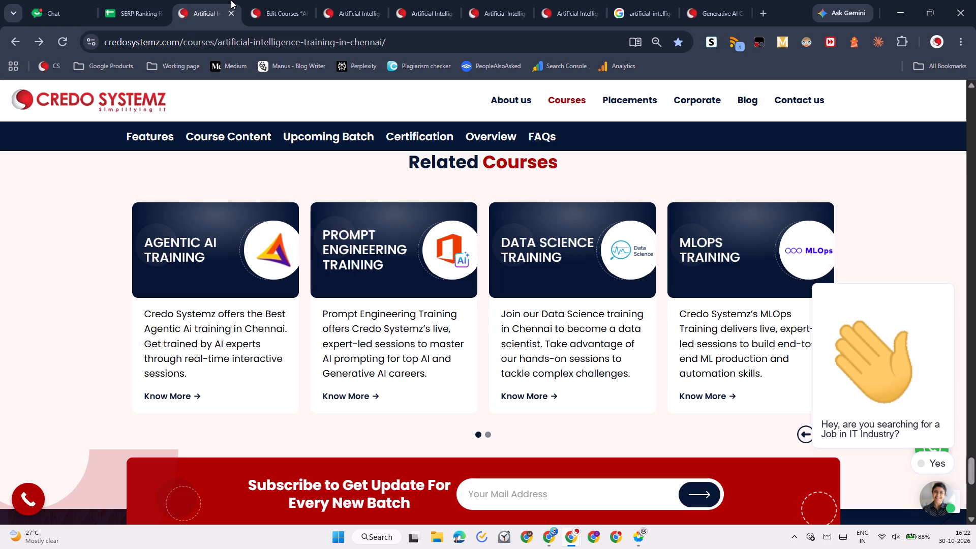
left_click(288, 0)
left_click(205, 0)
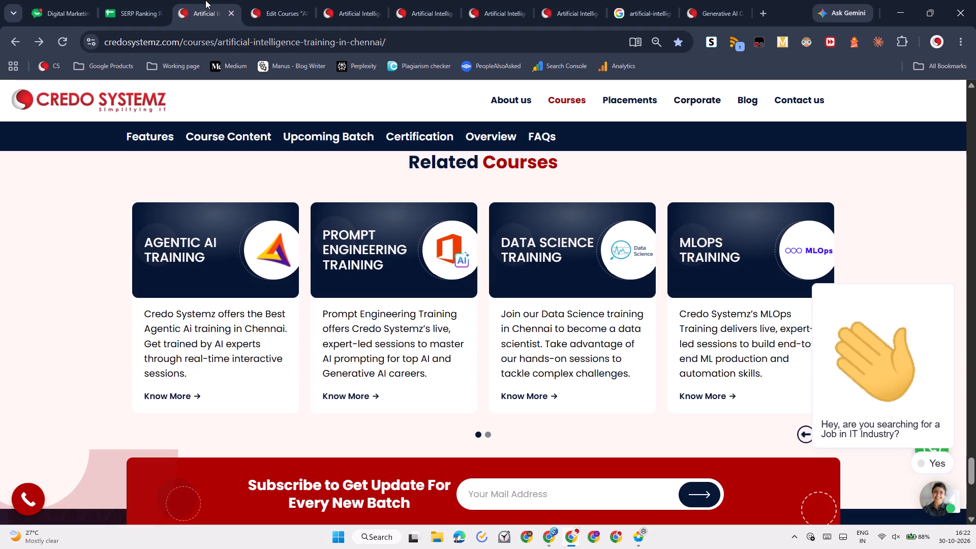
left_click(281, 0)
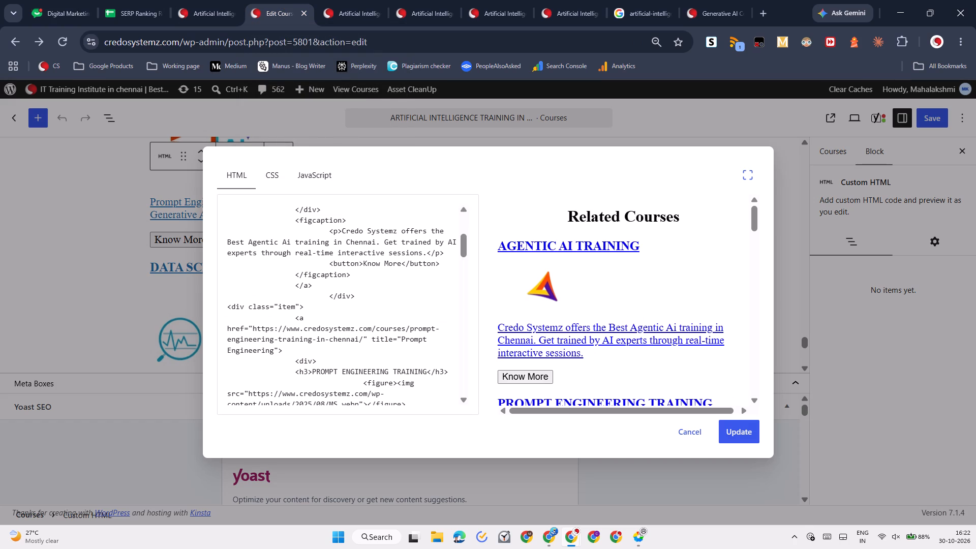
Replace the Prompt Engineering card's heading with "GENERATIVE AI TRAINING" and check it in the block preview.
left_click_drag(311, 372, 347, 372)
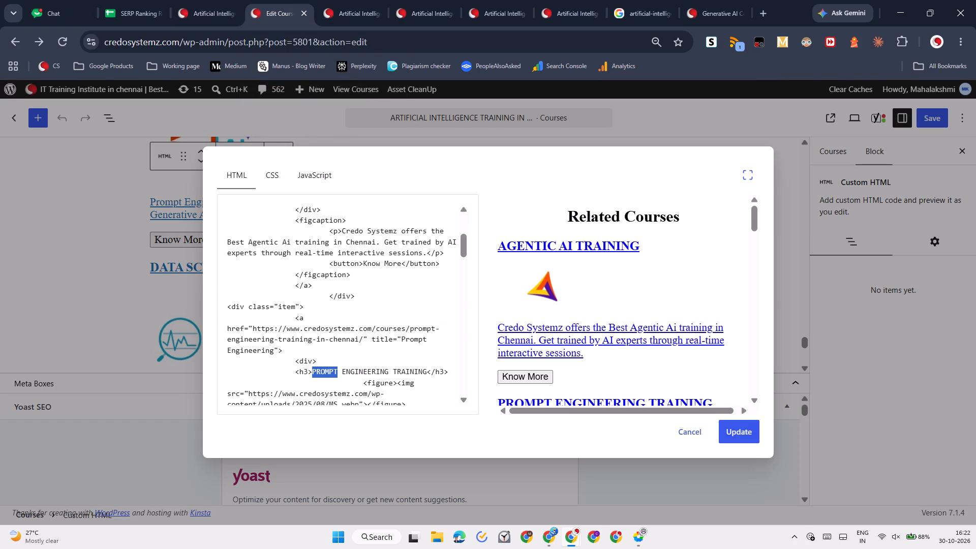
left_click_drag(347, 372, 428, 374)
key("BackSpace")
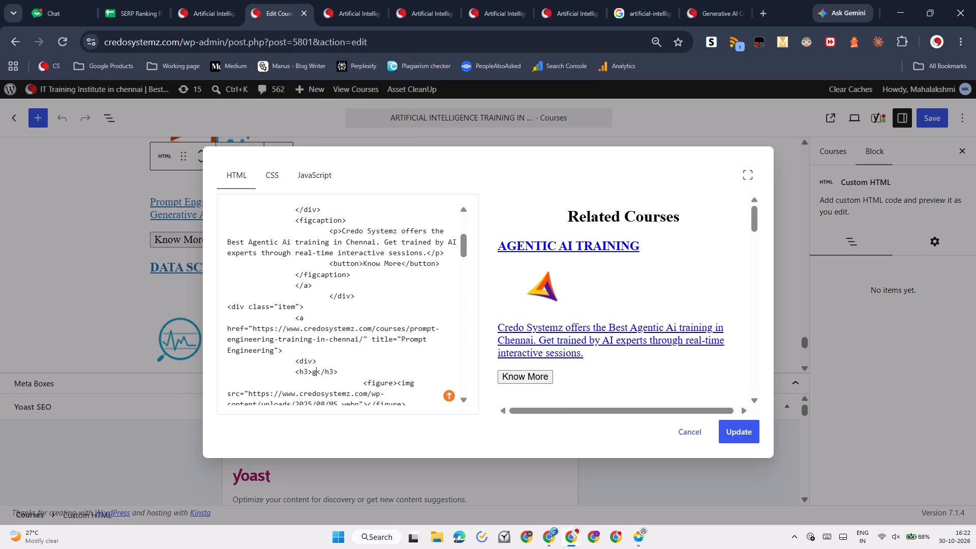
key("BackSpace")
key("BackSpace")
key("BackSpace")
type("GE")
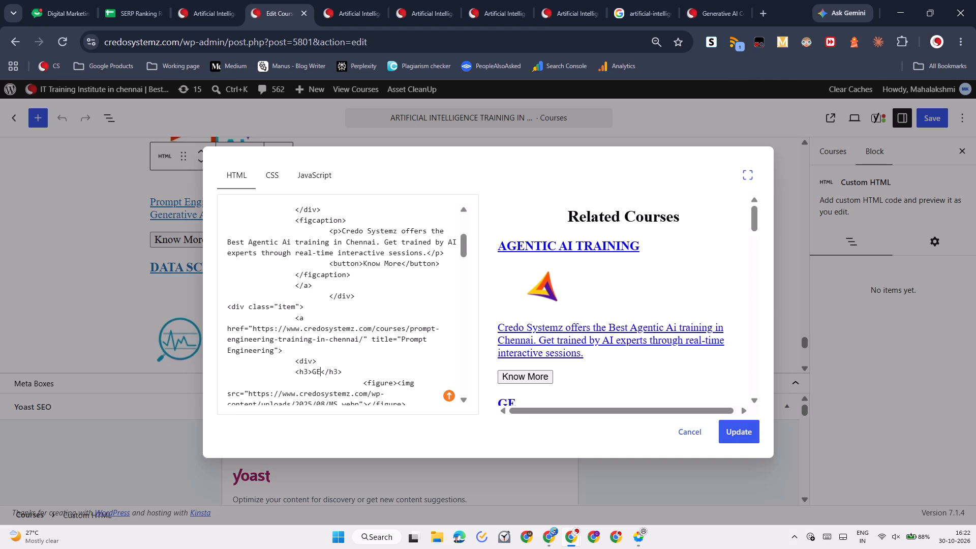
type("NE")
type("RATIVE AI TRAINING")
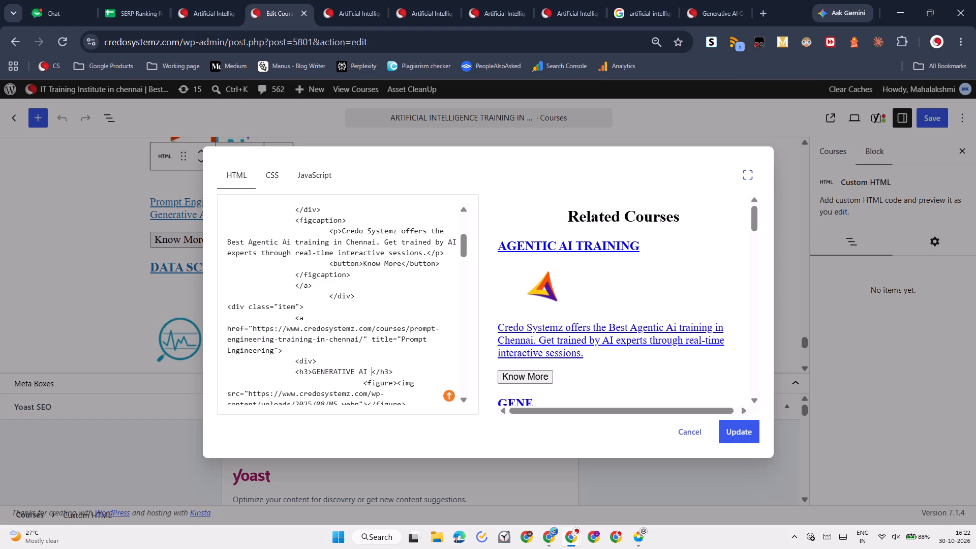
scroll(575, 363, "down", 3)
left_click_drag(752, 211, 759, 231)
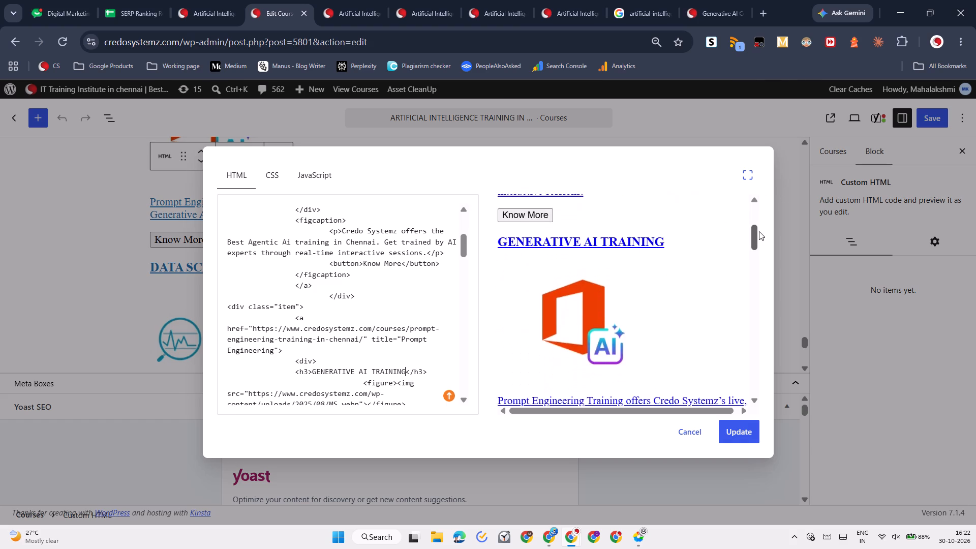
left_click_drag(759, 231, 756, 221)
scroll(331, 292, "down", 1)
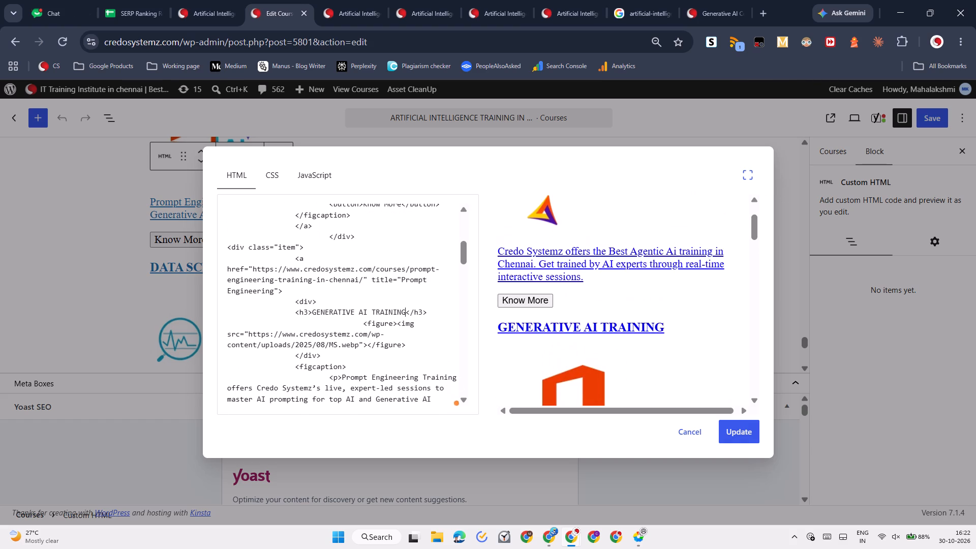
left_click(329, 311)
left_click(329, 328)
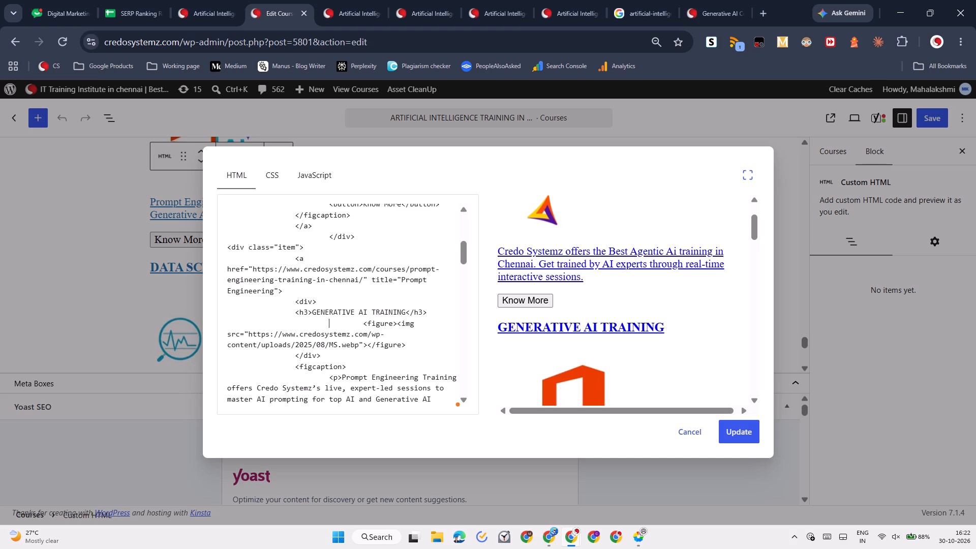
left_click(328, 340)
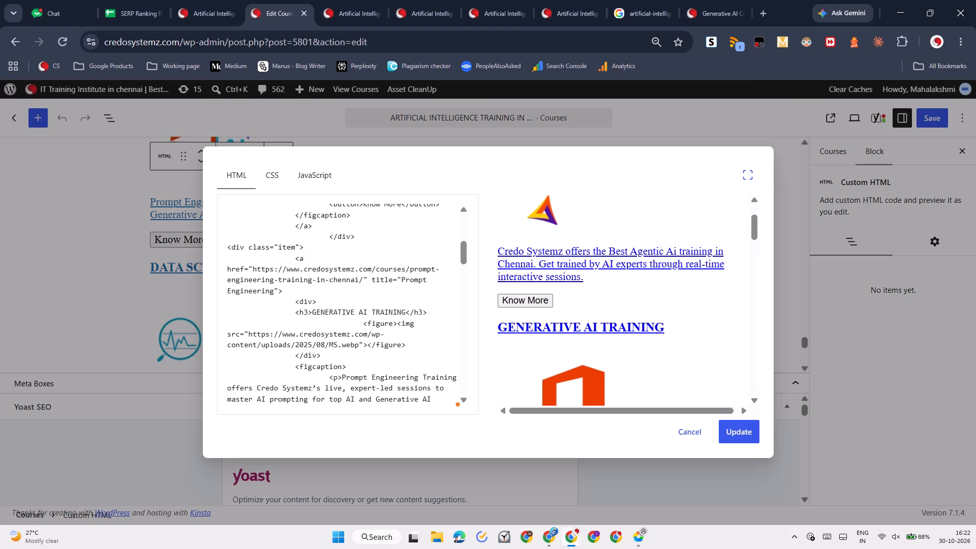
left_click(325, 355)
scroll(325, 355, "down", 1)
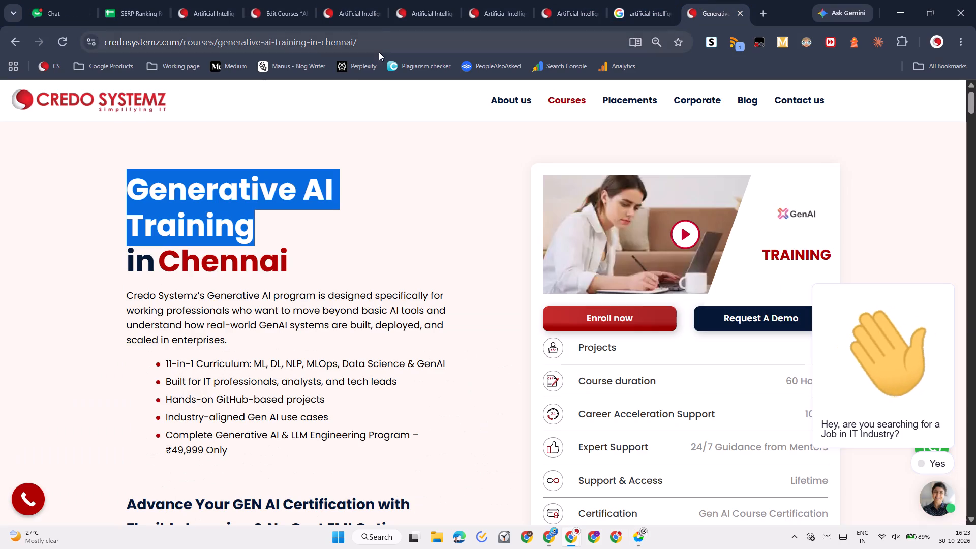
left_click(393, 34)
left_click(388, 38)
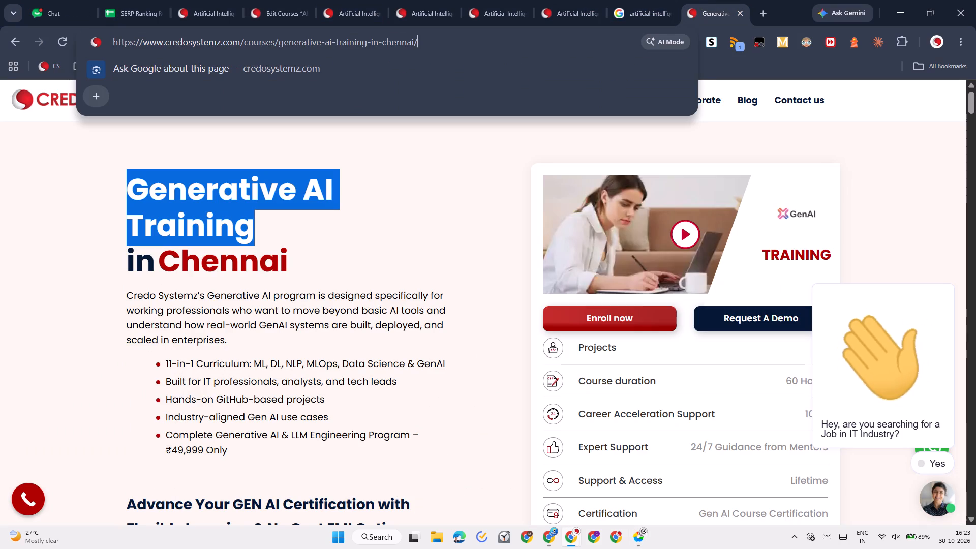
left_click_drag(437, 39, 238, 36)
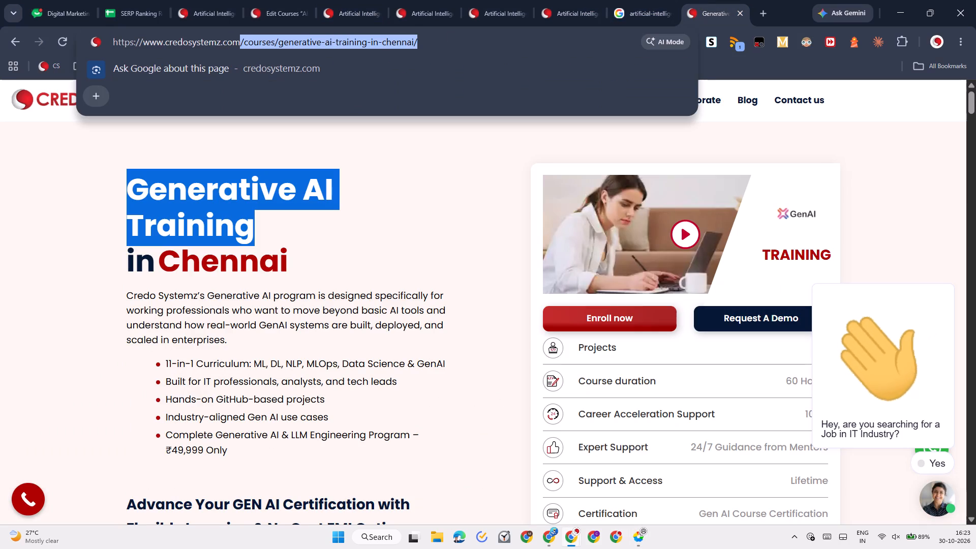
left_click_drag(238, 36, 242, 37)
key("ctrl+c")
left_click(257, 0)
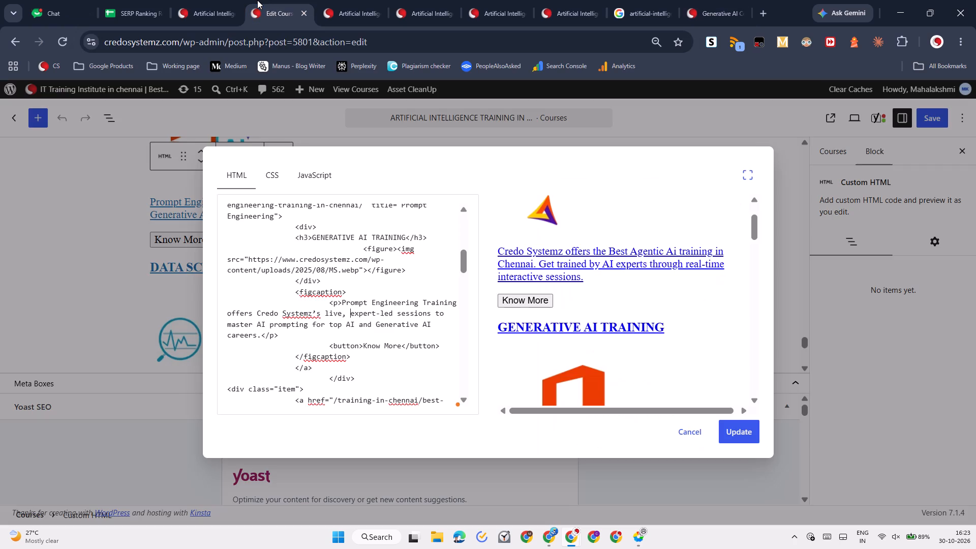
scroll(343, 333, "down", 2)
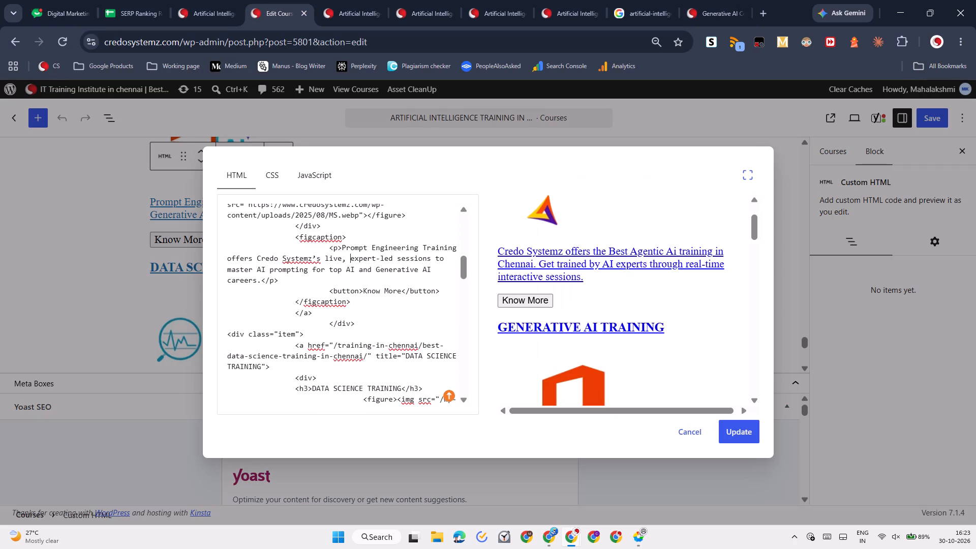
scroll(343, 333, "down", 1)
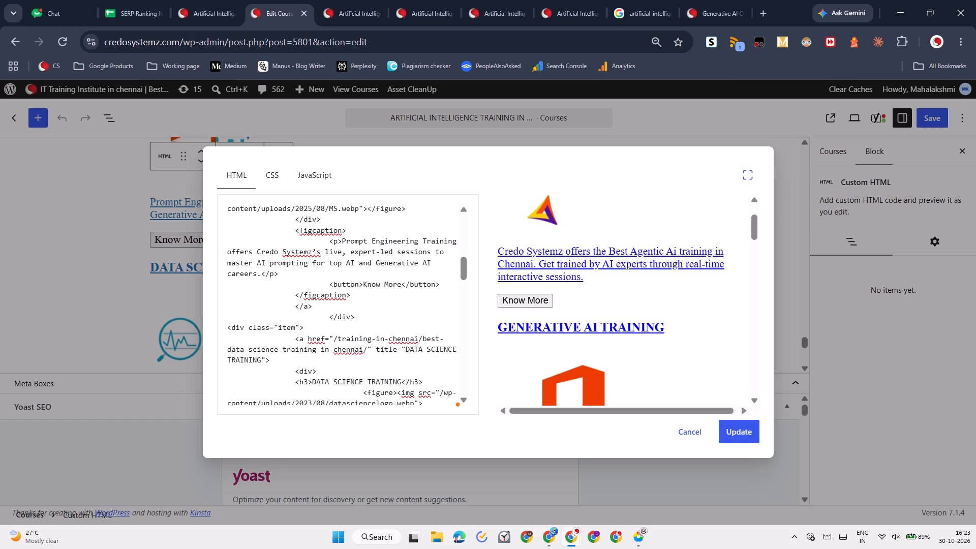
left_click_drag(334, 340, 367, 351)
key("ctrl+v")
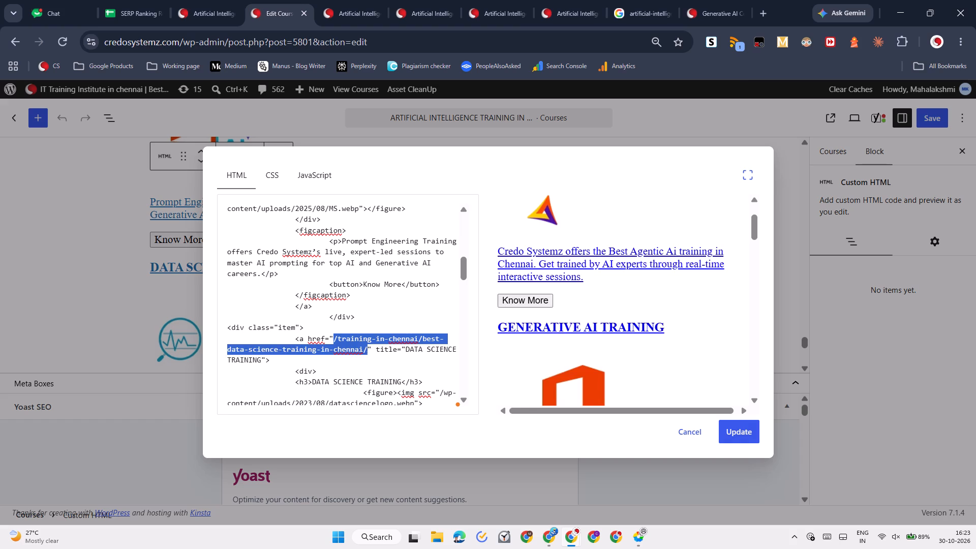
Check the edited cards in the block preview and test the Know More link of the "GENERATIVE AI TRAINING" card.
scroll(588, 324, "down", 3)
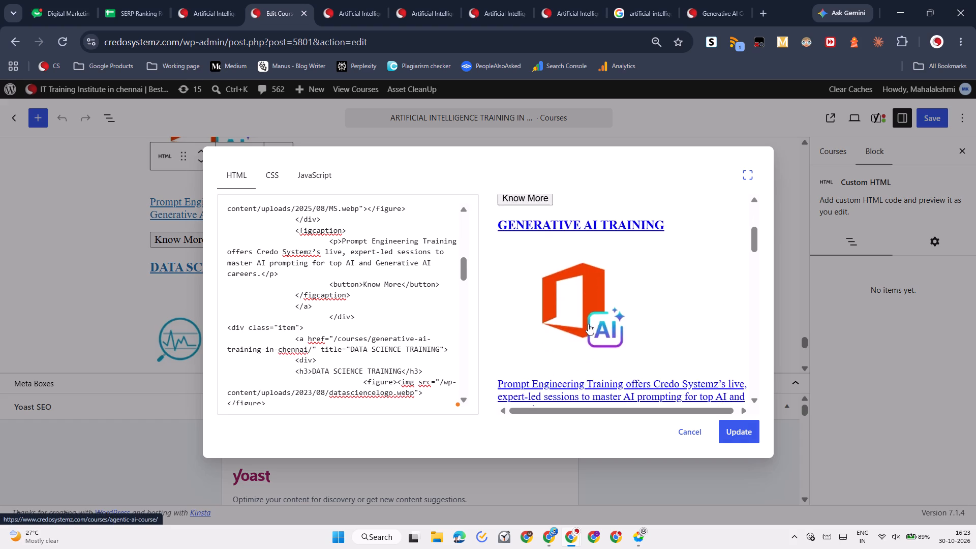
scroll(588, 324, "down", 2)
scroll(588, 324, "up", 2)
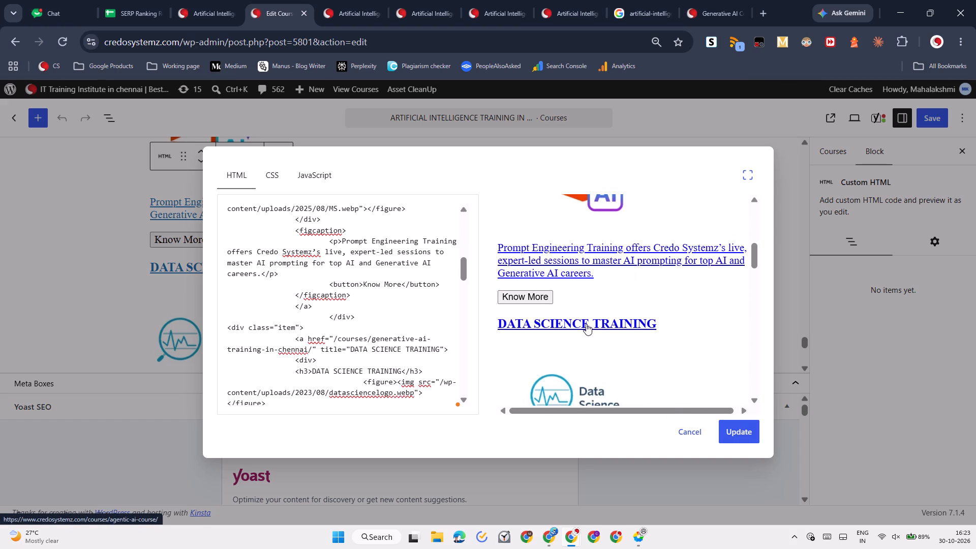
left_click(531, 296)
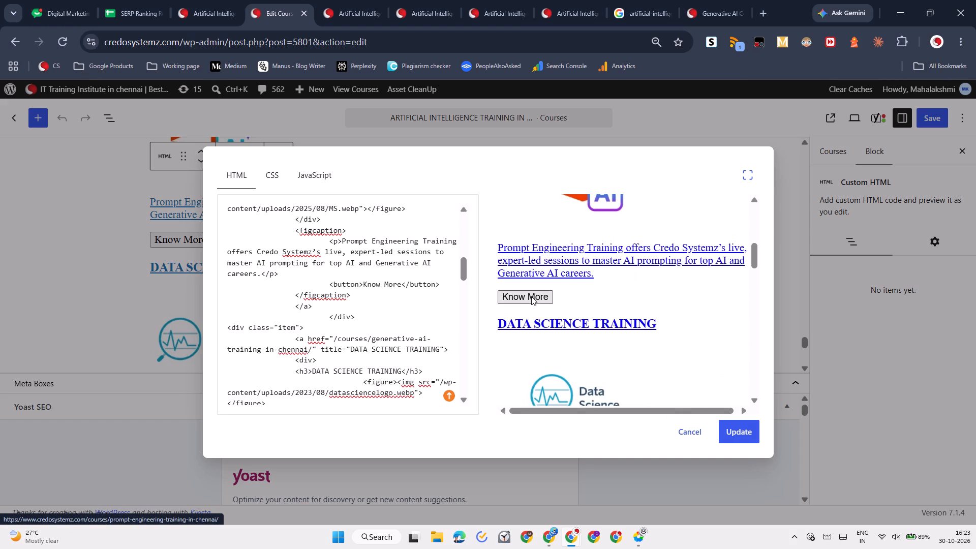
scroll(566, 287, "down", 1)
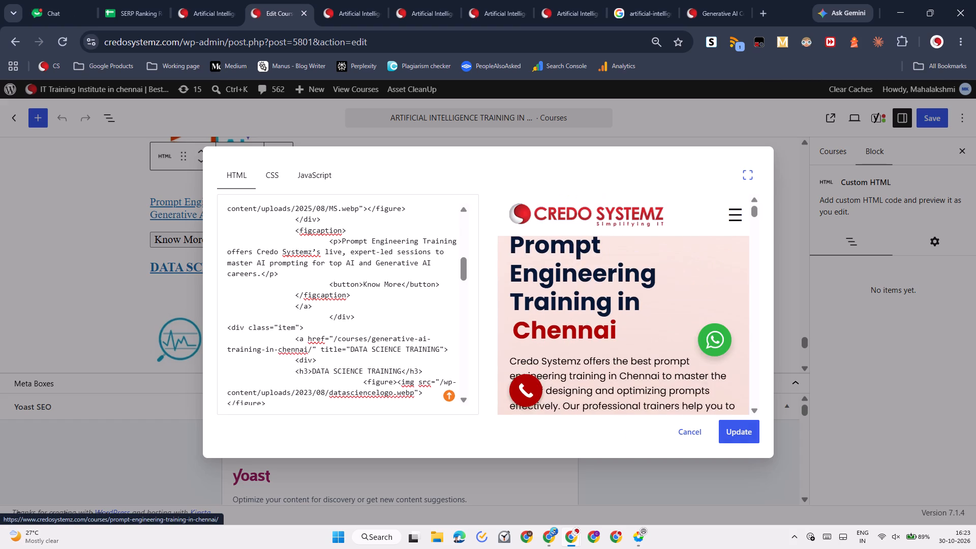
scroll(566, 287, "down", 1)
scroll(566, 287, "up", 2)
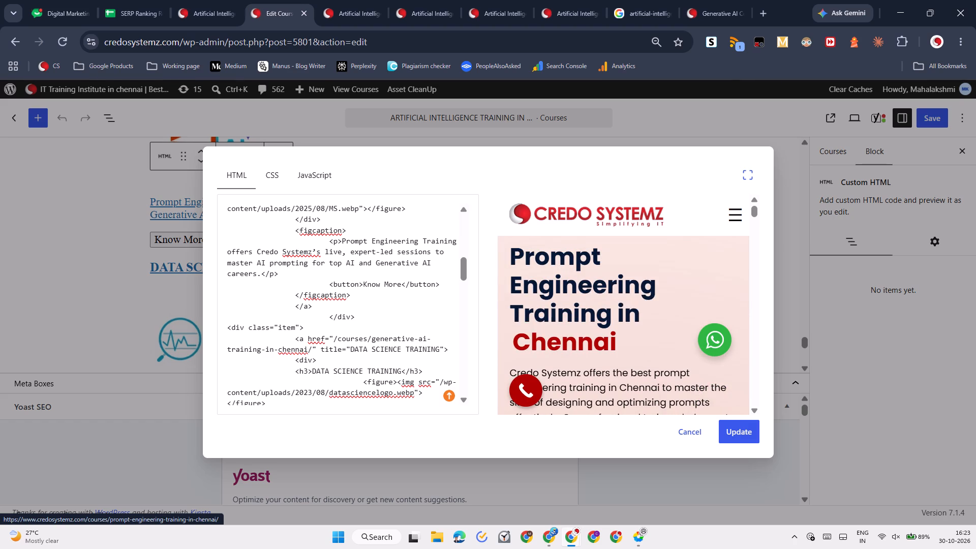
left_click(425, 314)
scroll(425, 314, "down", 1)
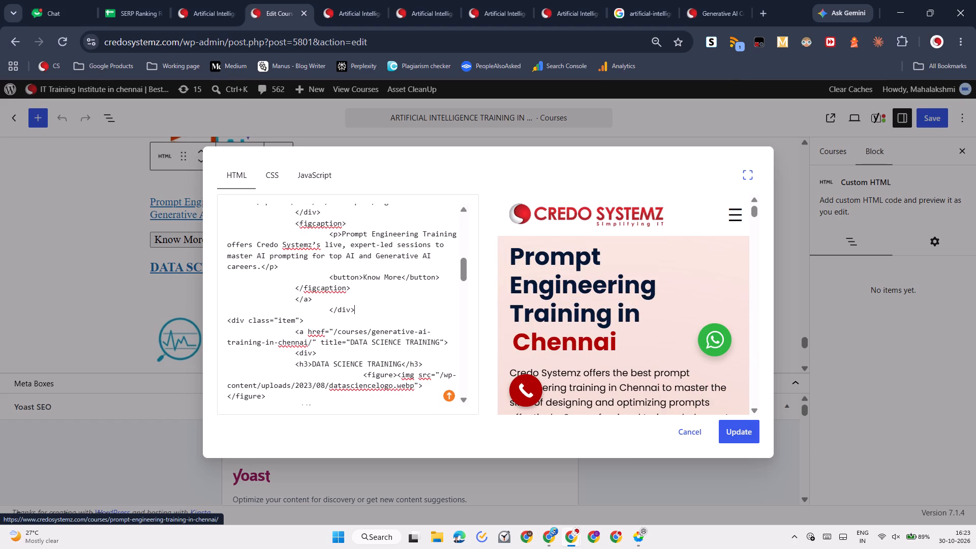
scroll(425, 314, "down", 1)
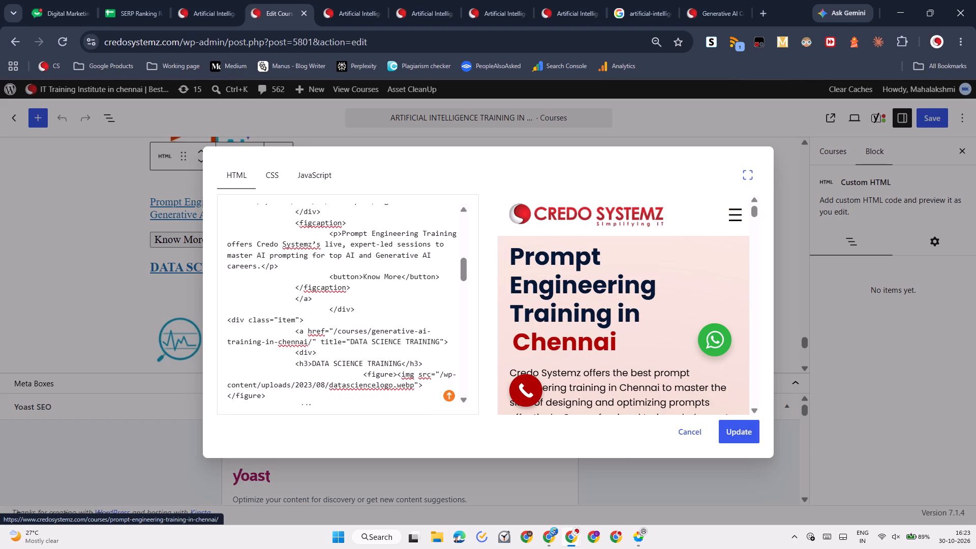
scroll(425, 314, "down", 1)
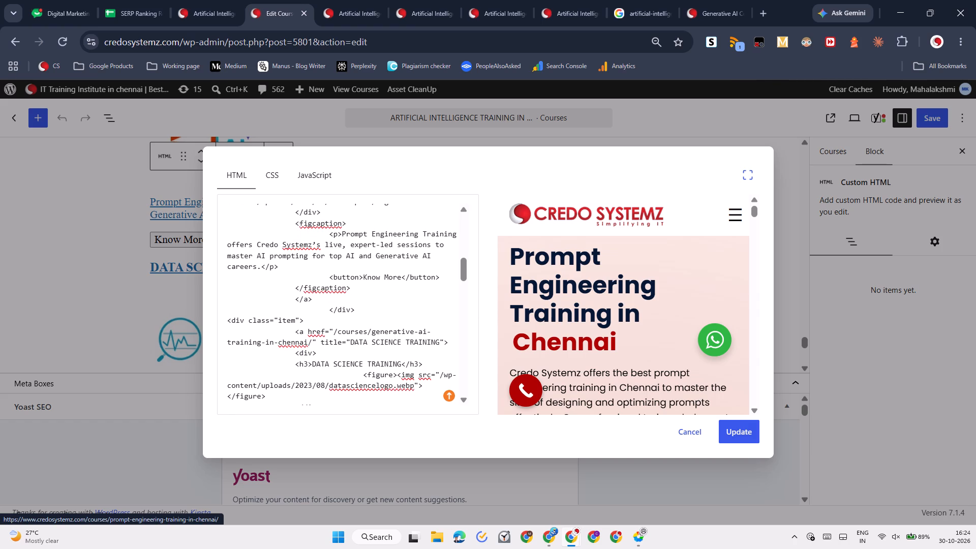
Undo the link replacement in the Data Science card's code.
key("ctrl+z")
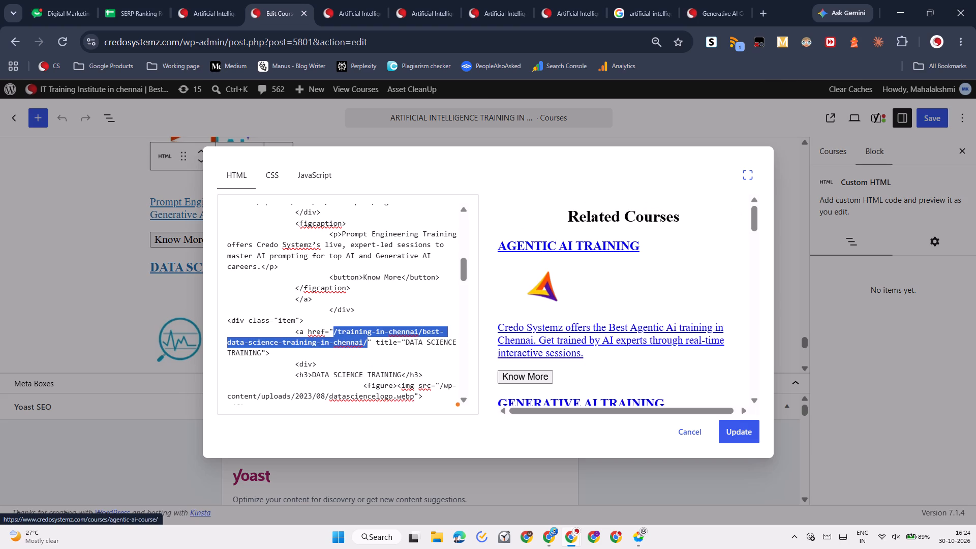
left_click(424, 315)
Examine the code and preview of the Agentic AI, Generative AI and Data Science cards to match each link with its card.
scroll(424, 315, "up", 1)
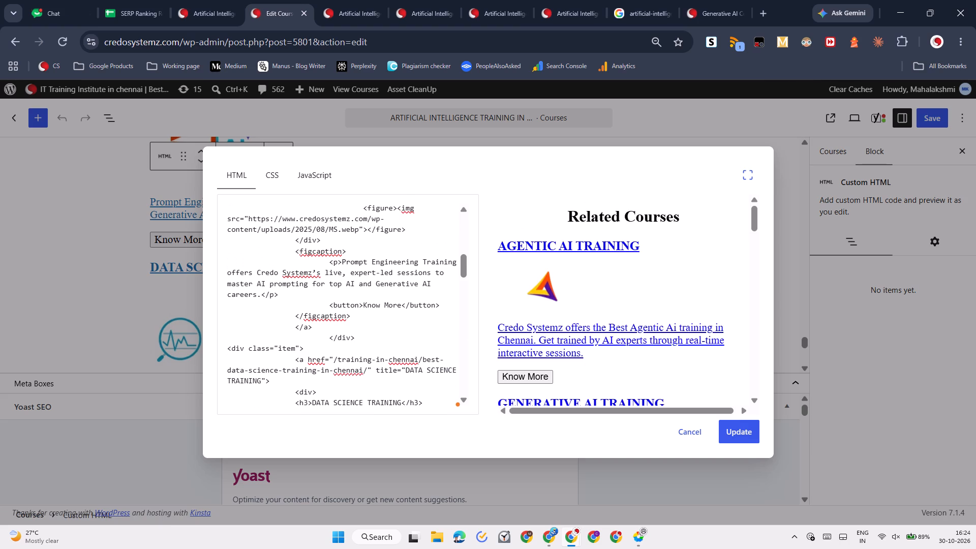
scroll(556, 306, "down", 2)
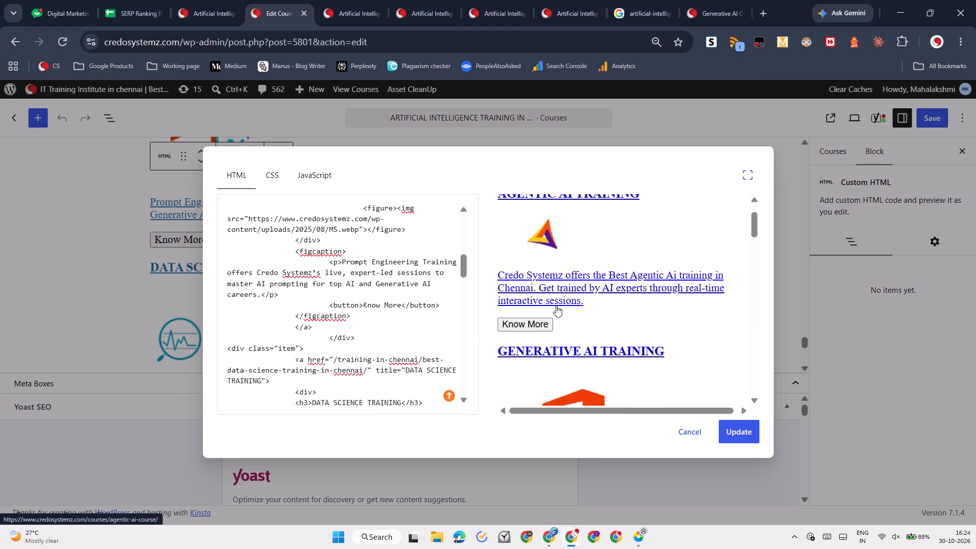
scroll(556, 306, "down", 2)
scroll(402, 286, "up", 1)
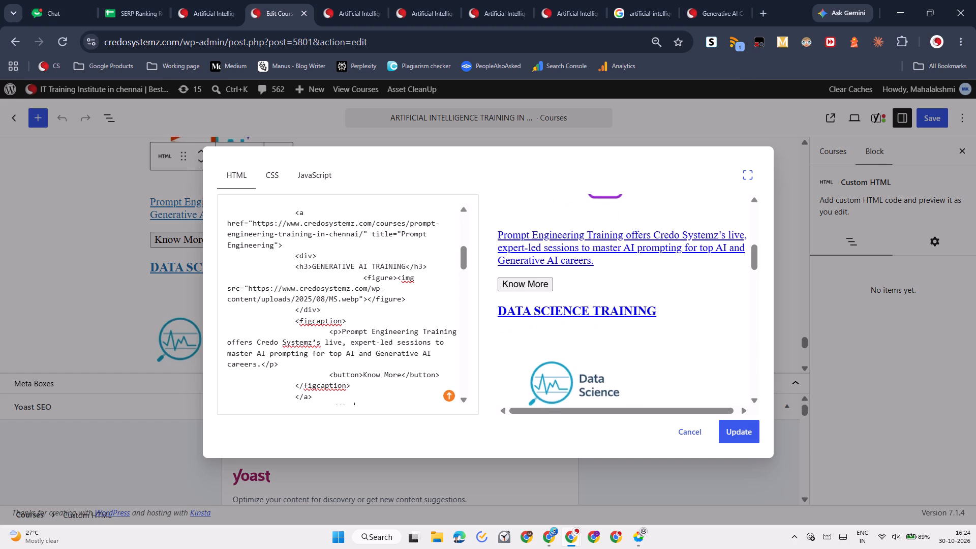
scroll(402, 286, "up", 1)
scroll(560, 316, "up", 2)
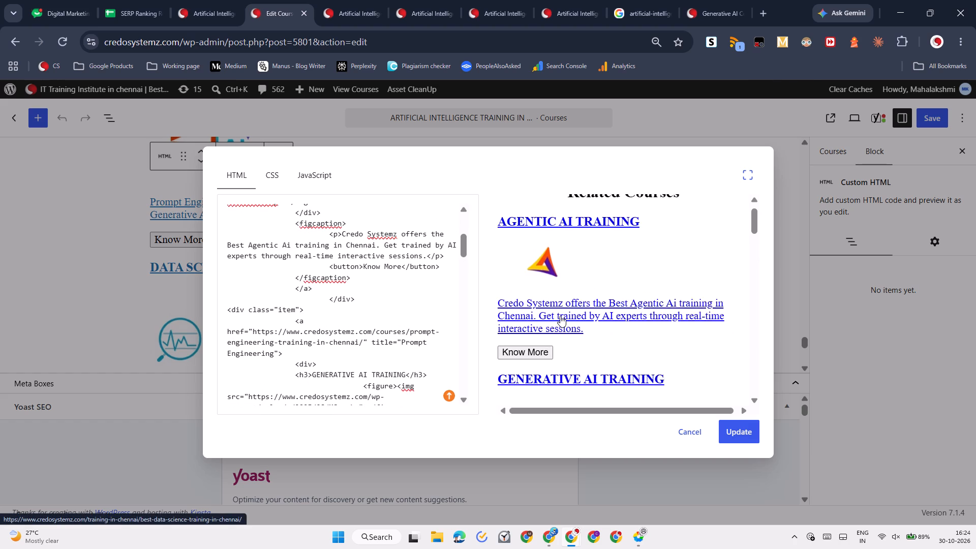
scroll(560, 316, "down", 3)
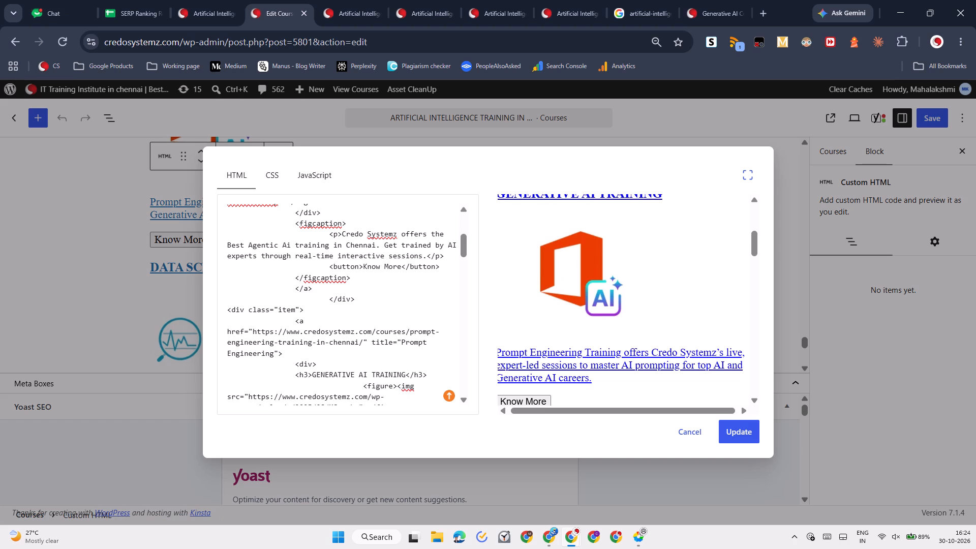
scroll(396, 297, "down", 1)
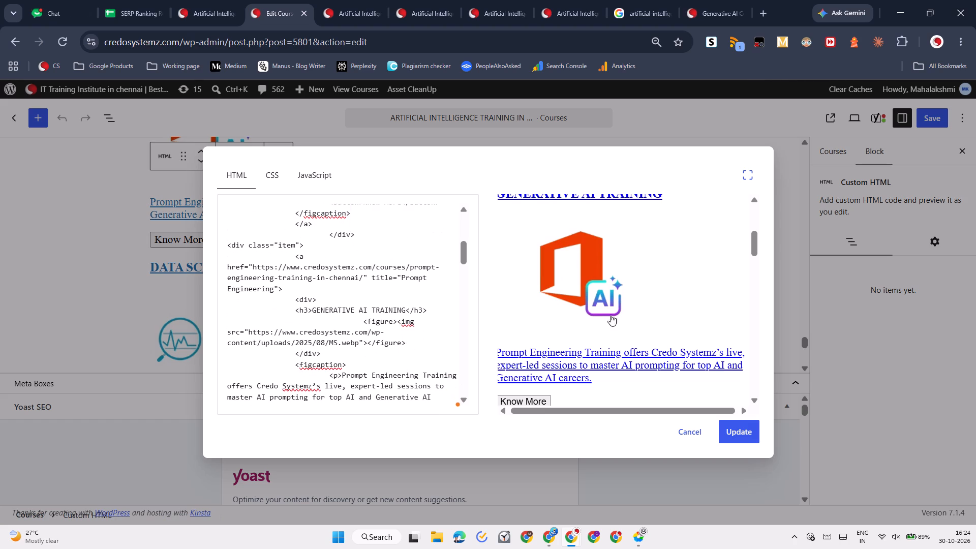
scroll(624, 318, "right", 1)
scroll(624, 318, "down", 2)
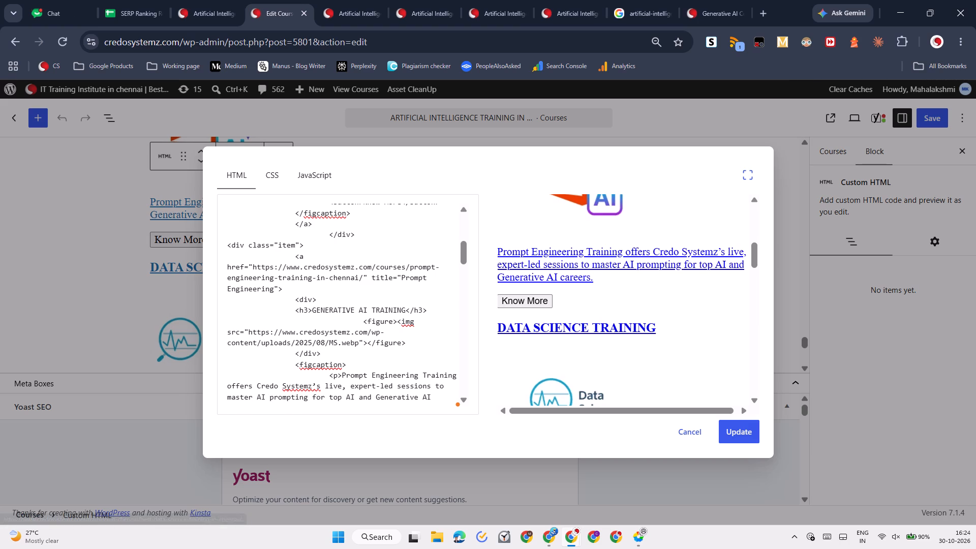
scroll(368, 330, "down", 2)
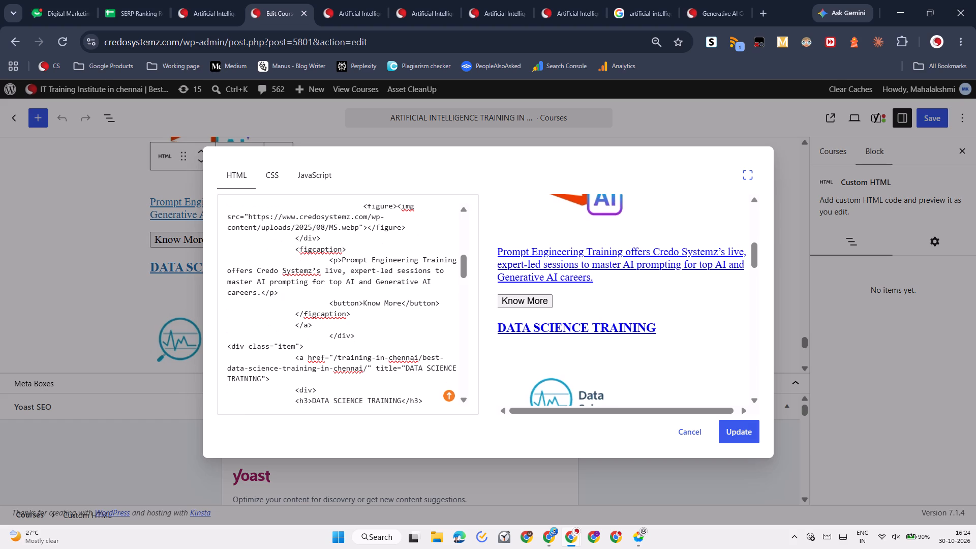
scroll(360, 301, "up", 2)
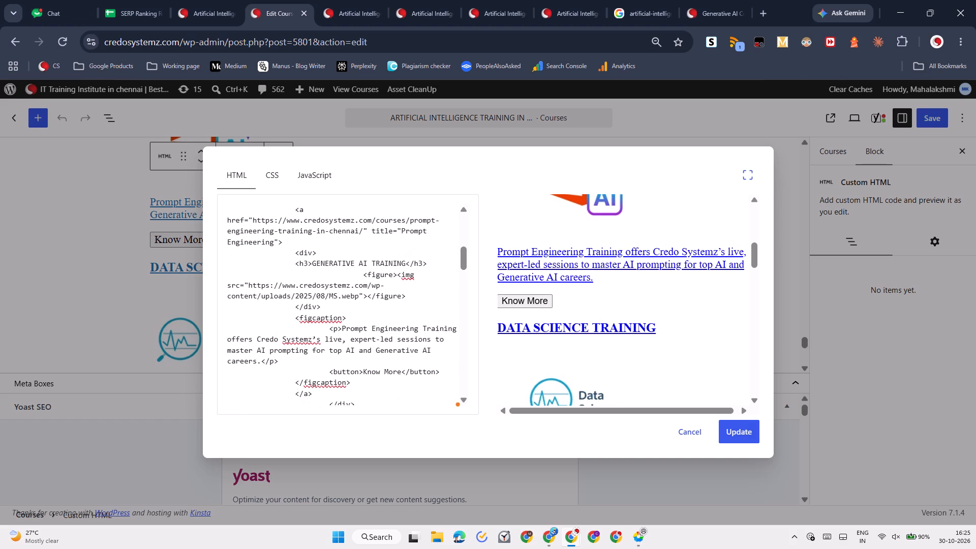
scroll(360, 301, "up", 2)
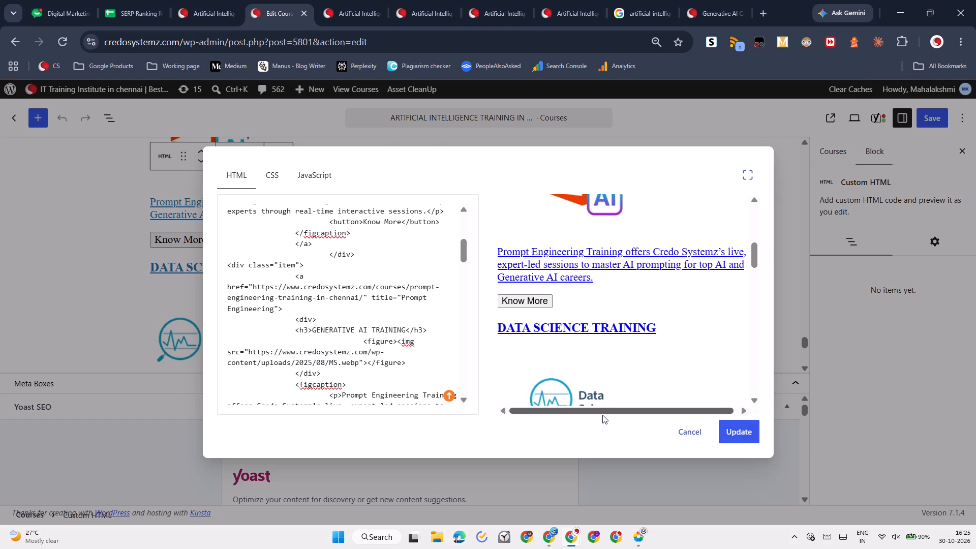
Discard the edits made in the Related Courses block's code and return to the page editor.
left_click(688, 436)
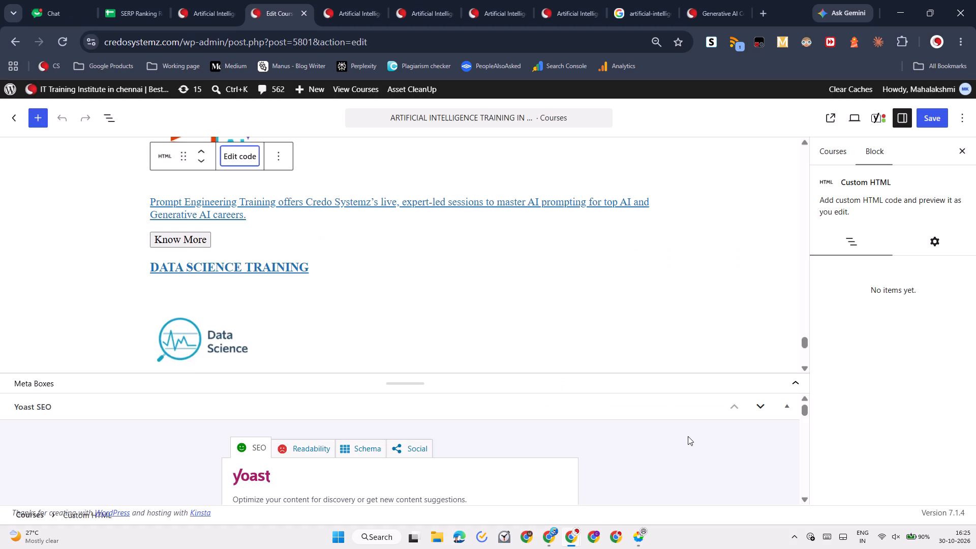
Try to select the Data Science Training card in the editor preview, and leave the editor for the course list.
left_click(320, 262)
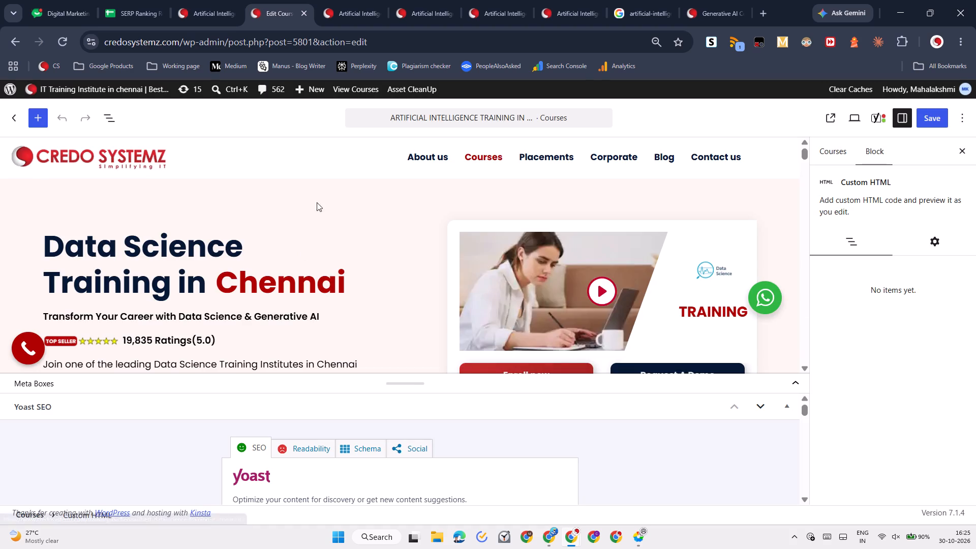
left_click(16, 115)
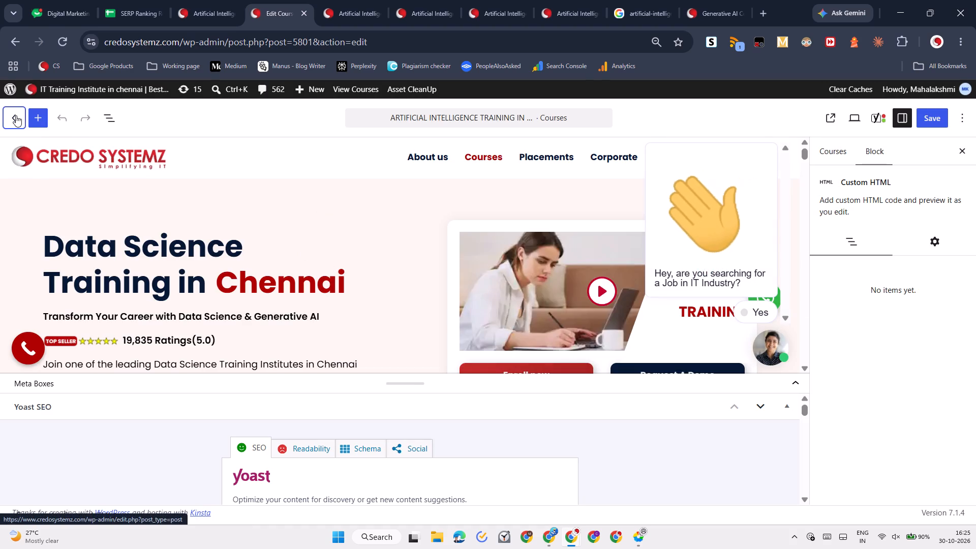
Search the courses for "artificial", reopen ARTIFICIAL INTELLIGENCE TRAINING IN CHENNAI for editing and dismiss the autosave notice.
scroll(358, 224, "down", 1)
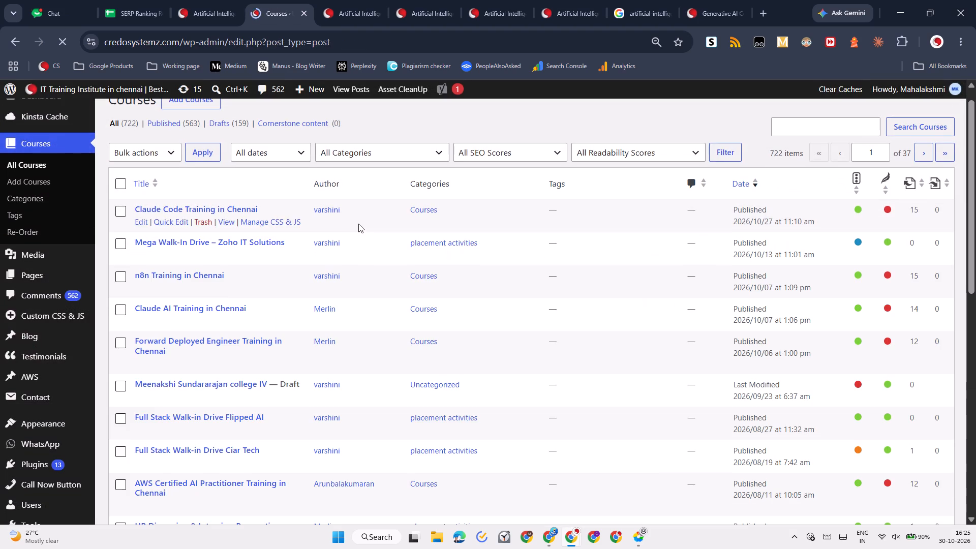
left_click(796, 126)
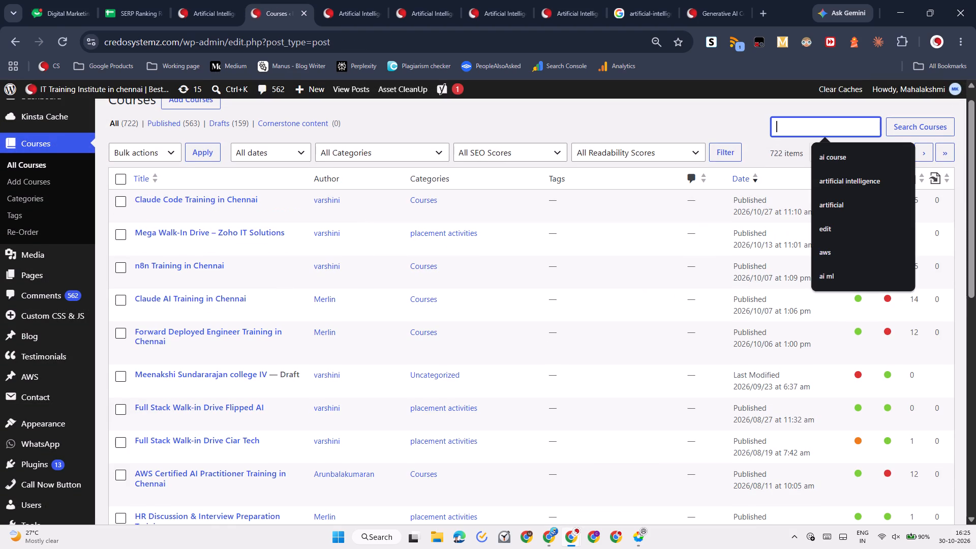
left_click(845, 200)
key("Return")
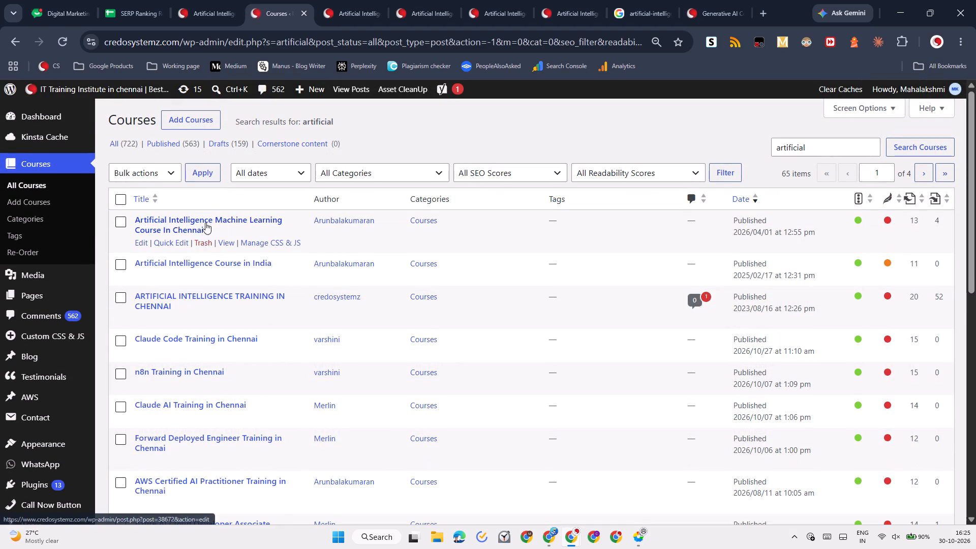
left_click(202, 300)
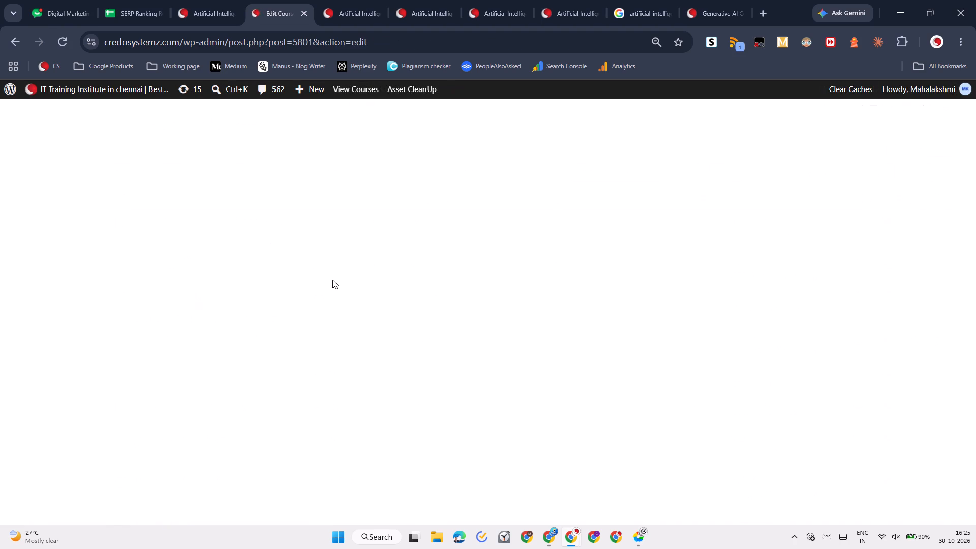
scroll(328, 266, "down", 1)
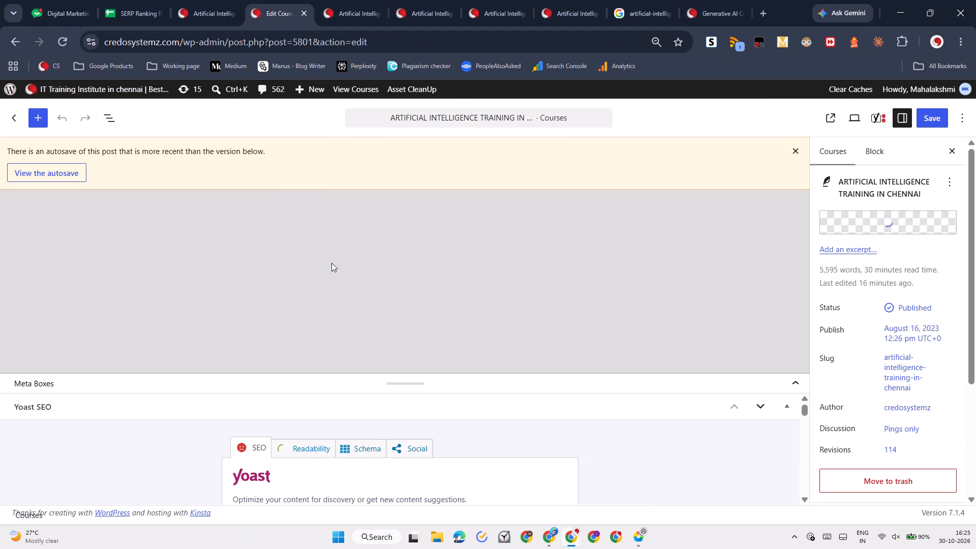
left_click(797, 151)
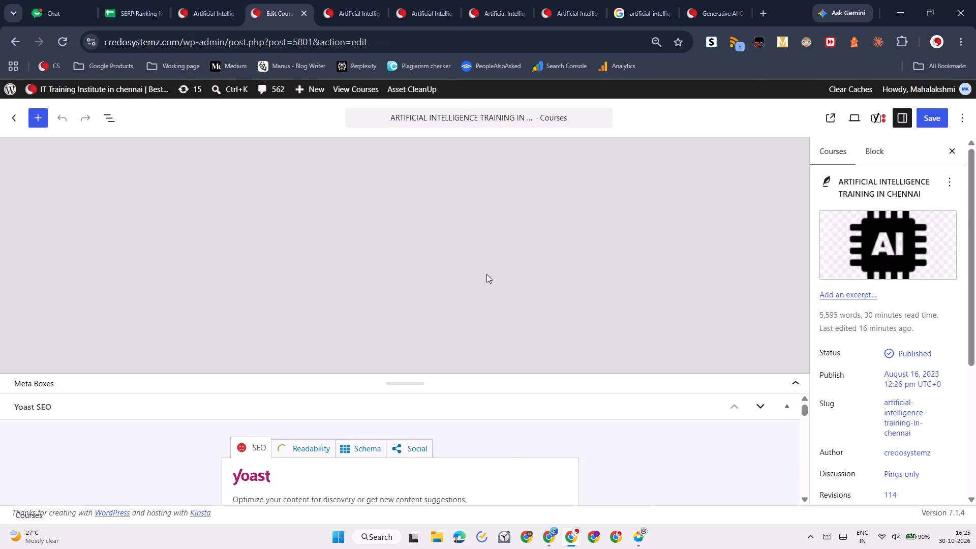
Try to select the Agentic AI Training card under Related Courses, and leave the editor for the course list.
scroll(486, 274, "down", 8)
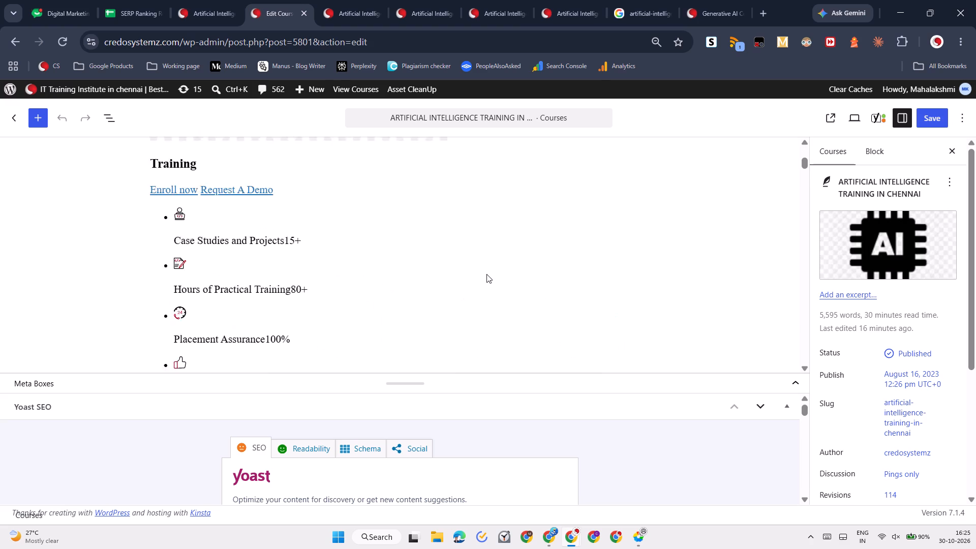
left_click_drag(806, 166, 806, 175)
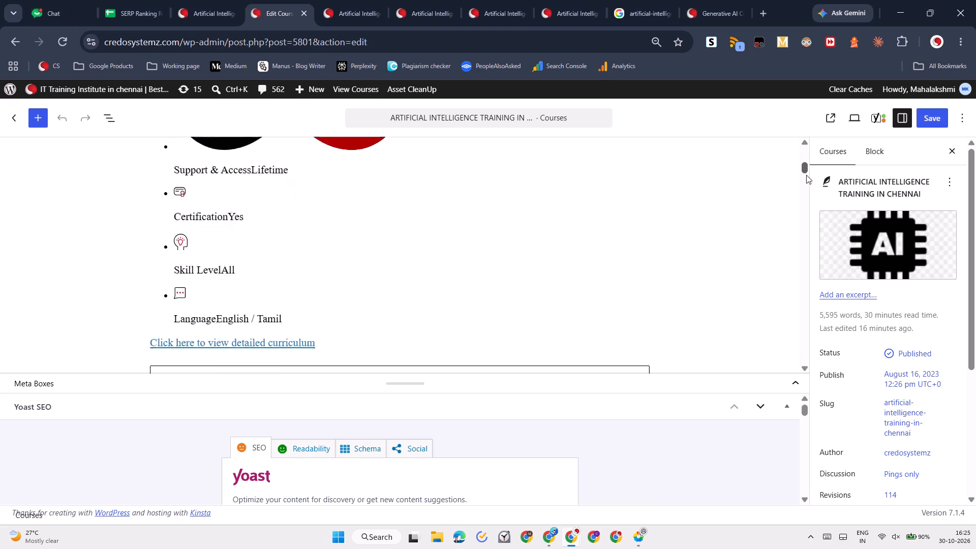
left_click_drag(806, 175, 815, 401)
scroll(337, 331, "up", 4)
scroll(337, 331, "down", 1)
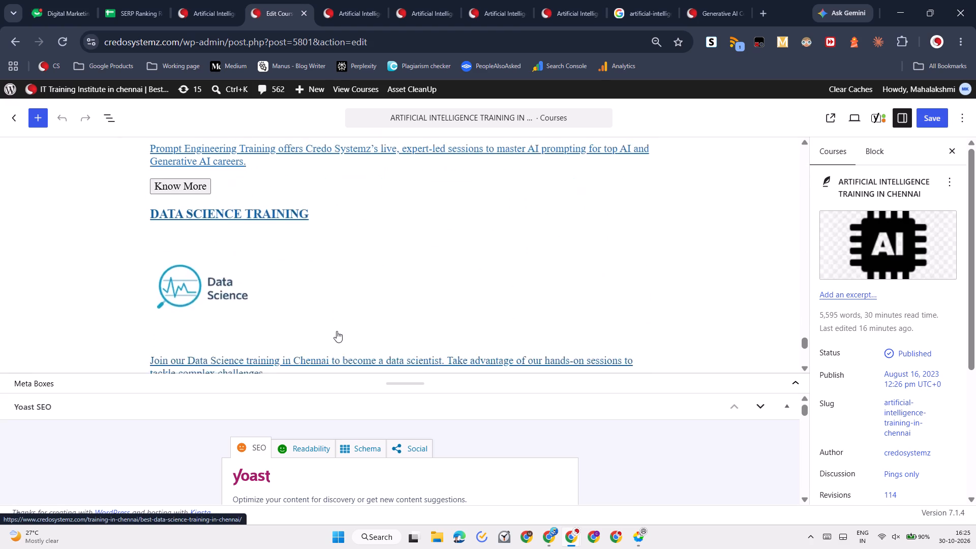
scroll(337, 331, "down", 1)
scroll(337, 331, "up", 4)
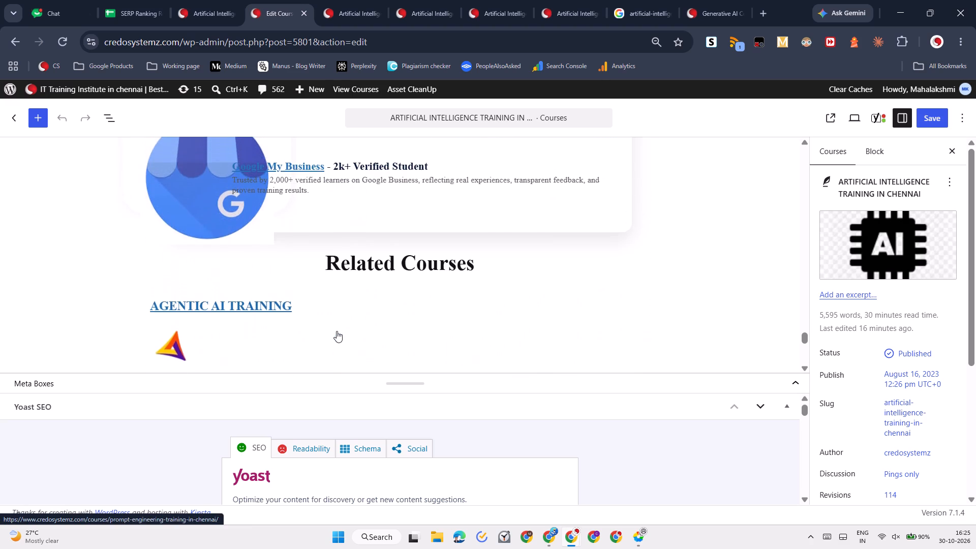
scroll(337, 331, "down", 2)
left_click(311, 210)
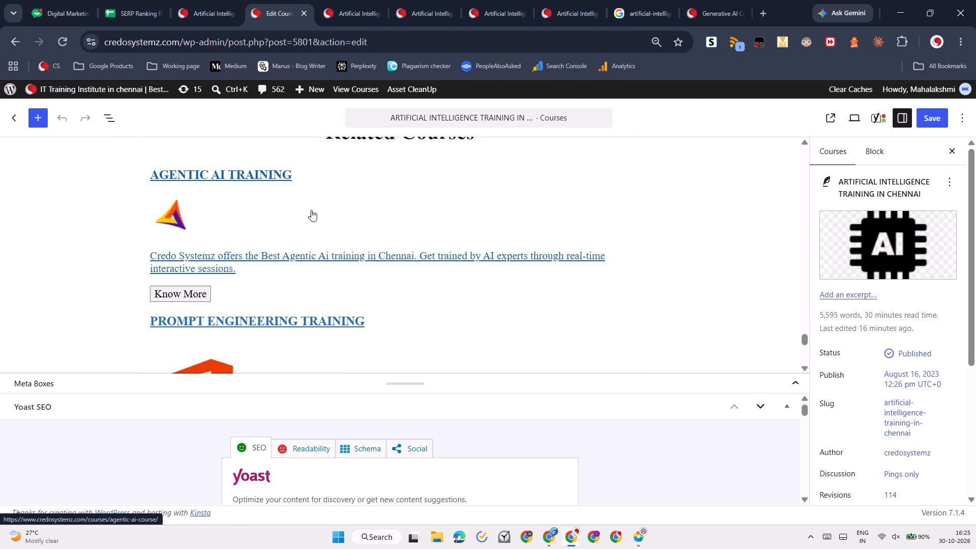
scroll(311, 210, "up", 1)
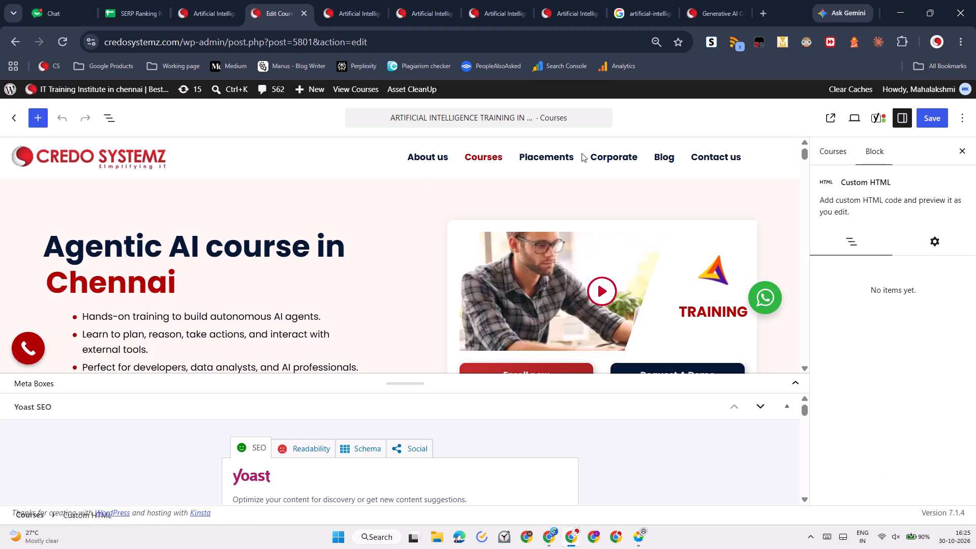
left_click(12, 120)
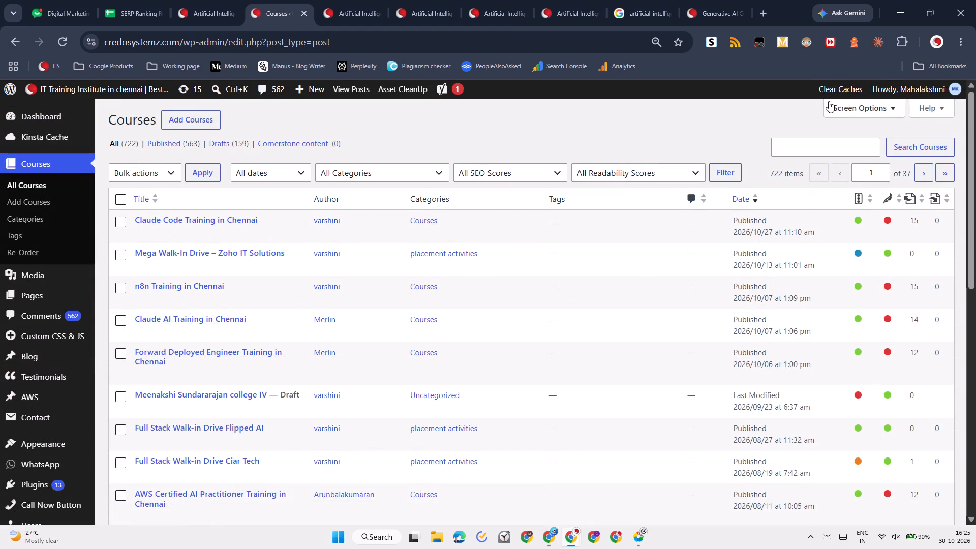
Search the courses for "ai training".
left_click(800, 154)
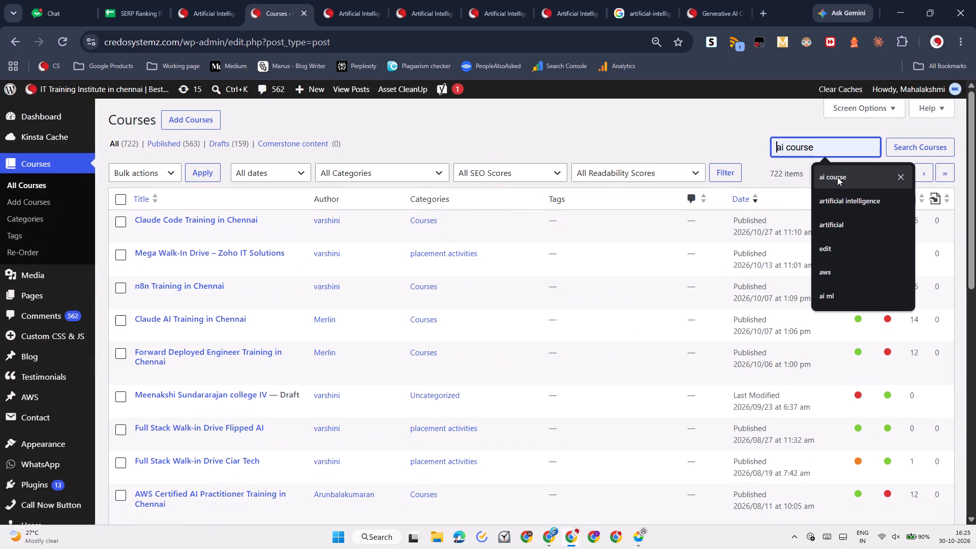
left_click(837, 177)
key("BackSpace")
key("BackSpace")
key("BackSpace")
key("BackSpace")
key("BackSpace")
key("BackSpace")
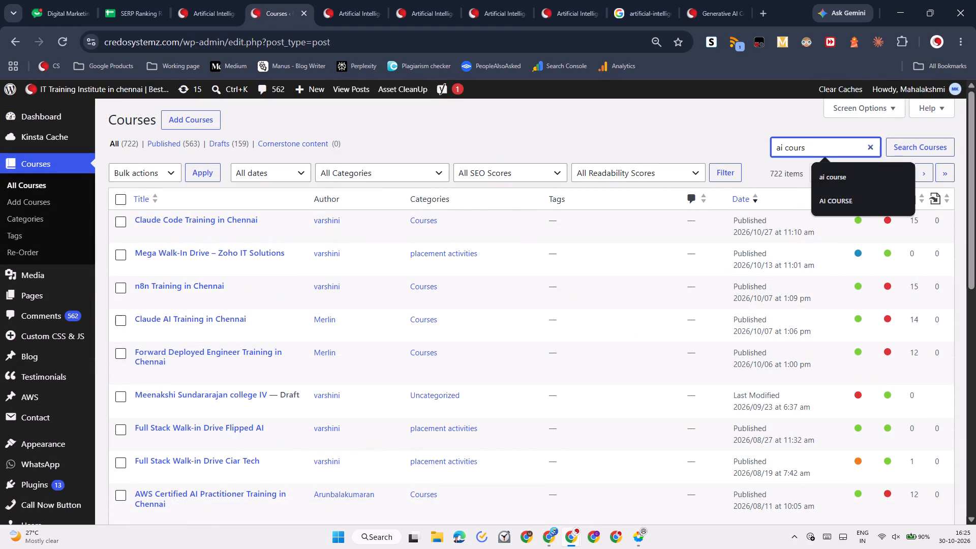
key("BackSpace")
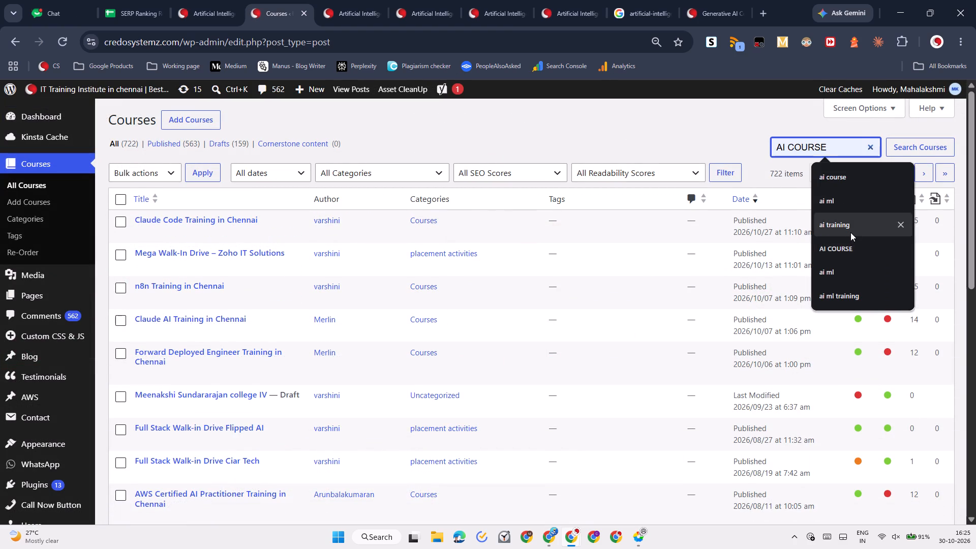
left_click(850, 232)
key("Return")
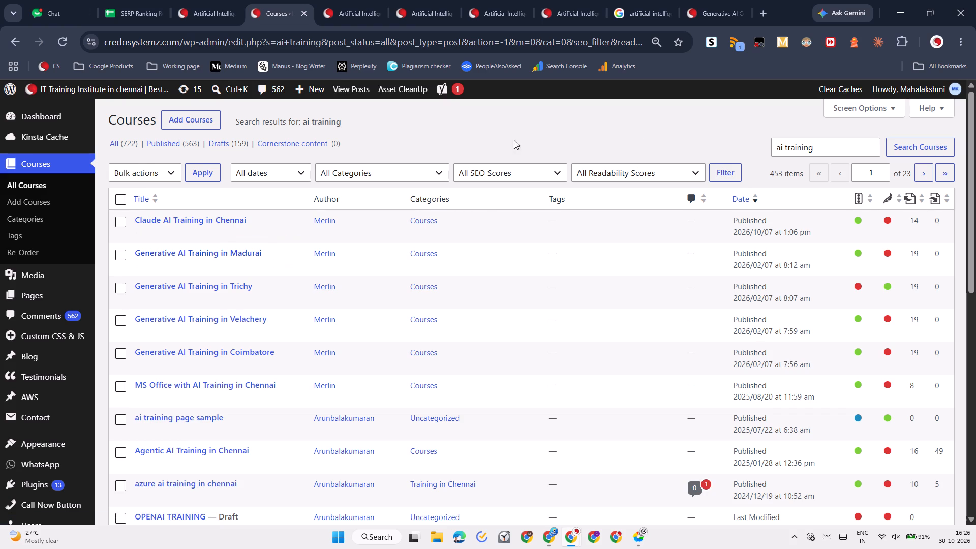
Search the courses for "artificial", reopen ARTIFICIAL INTELLIGENCE TRAINING IN CHENNAI for editing and dismiss the autosave notice.
left_click_drag(818, 145, 700, 156)
key("BackSpace")
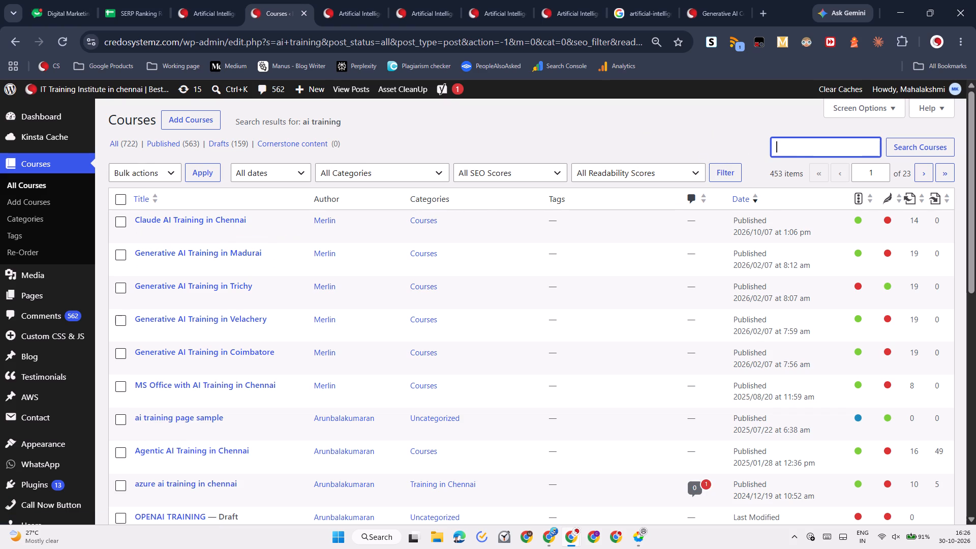
key("a")
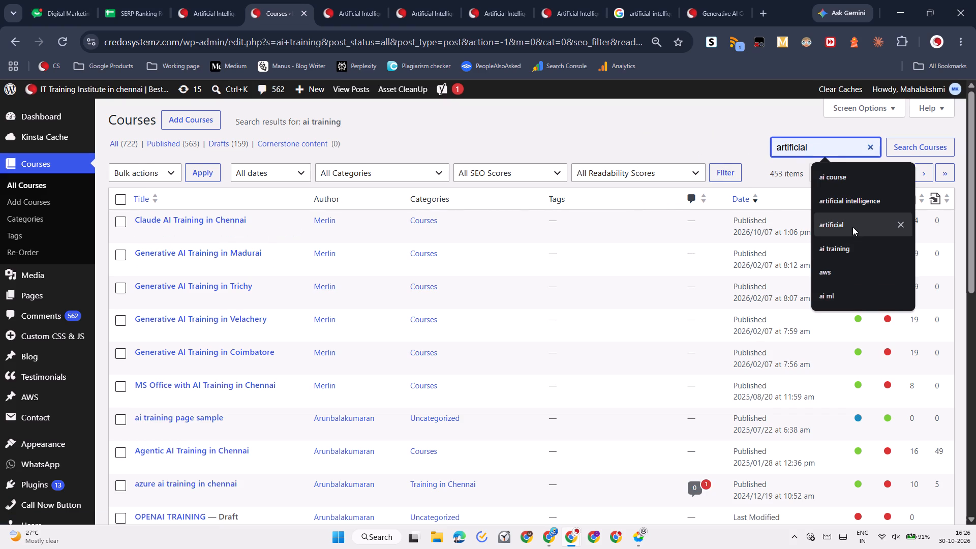
left_click(849, 222)
key("Return")
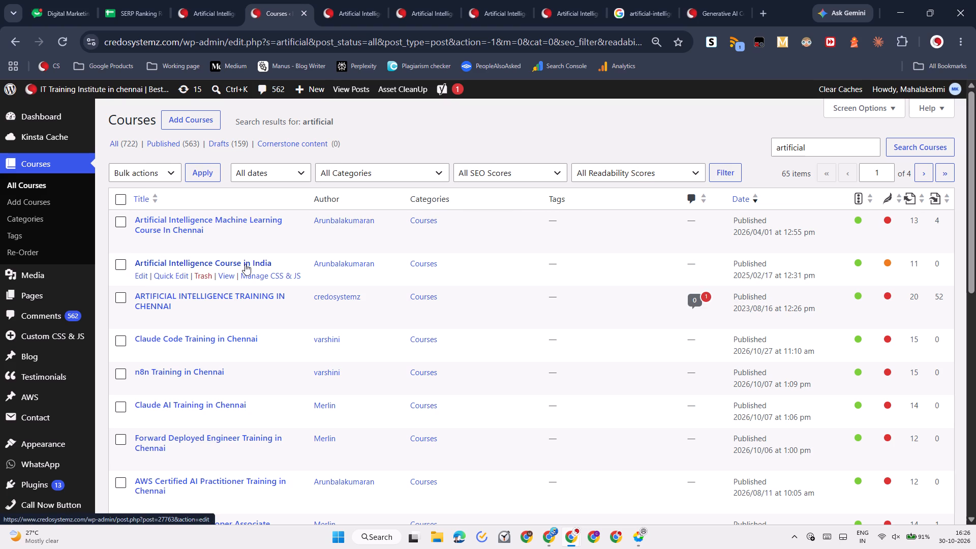
left_click(248, 294)
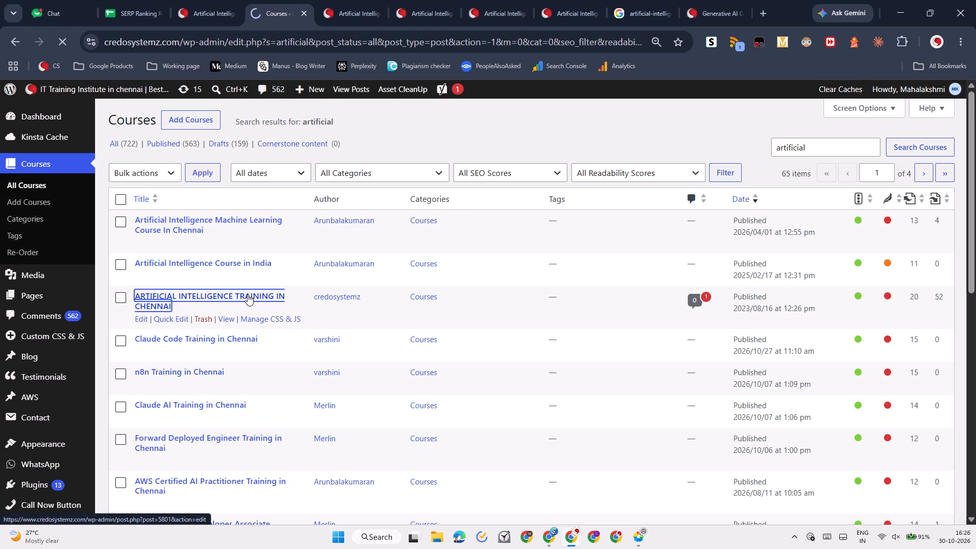
scroll(347, 308, "down", 1)
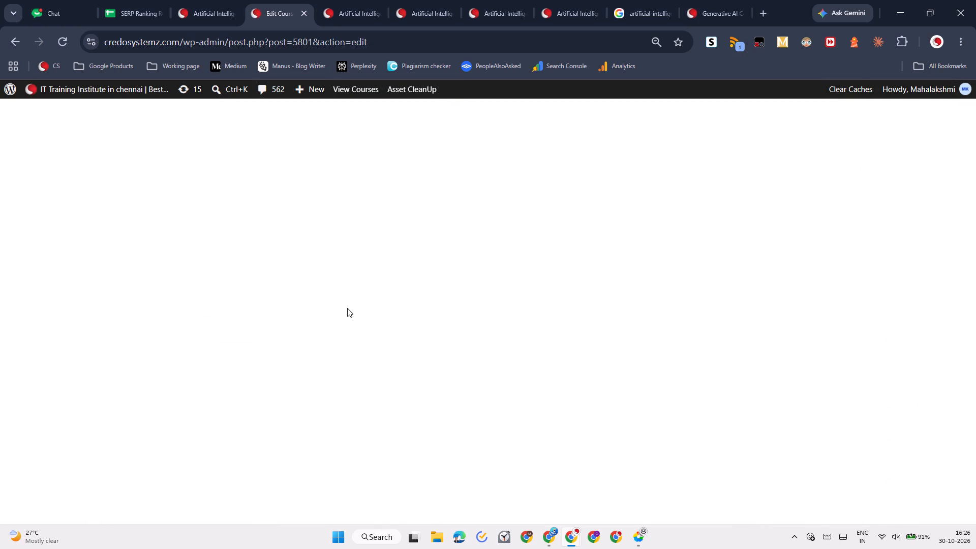
scroll(347, 308, "down", 6)
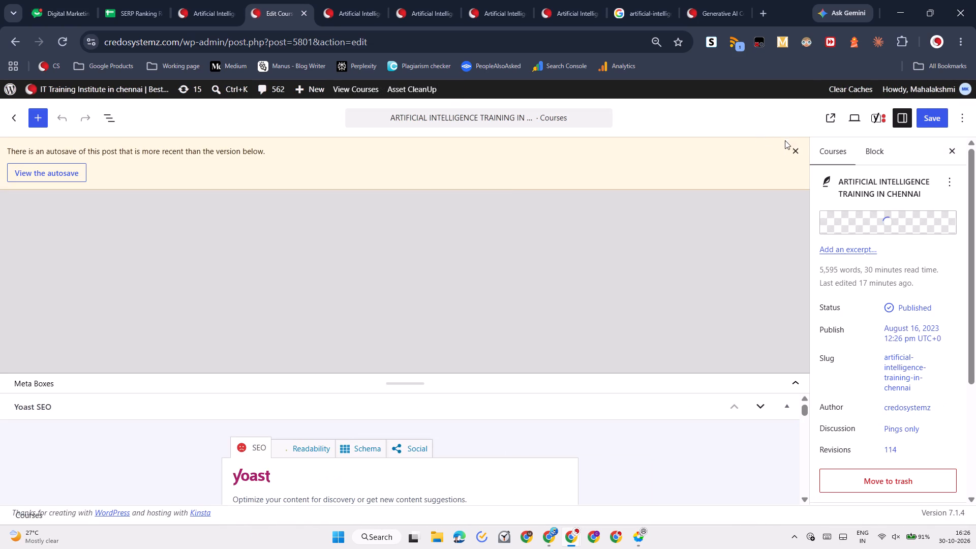
left_click(788, 148)
left_click(792, 148)
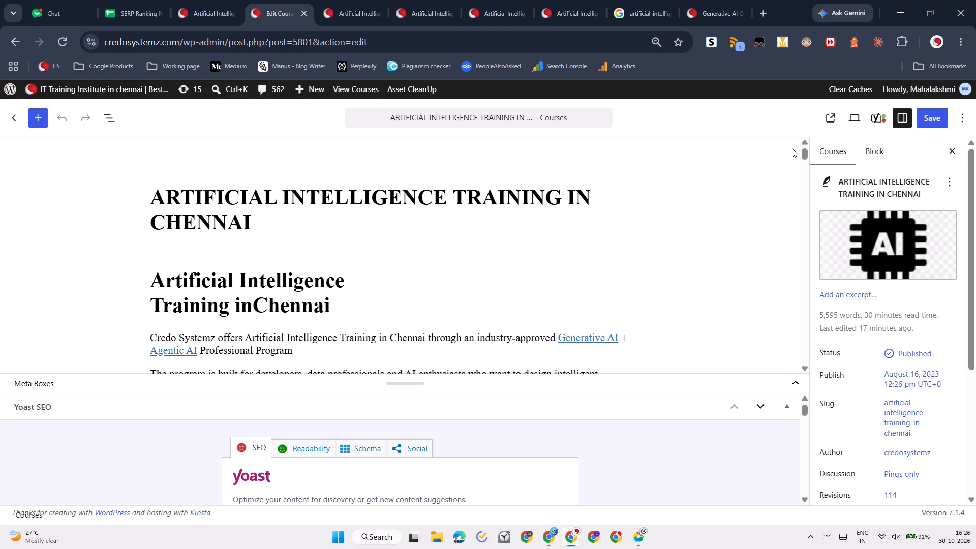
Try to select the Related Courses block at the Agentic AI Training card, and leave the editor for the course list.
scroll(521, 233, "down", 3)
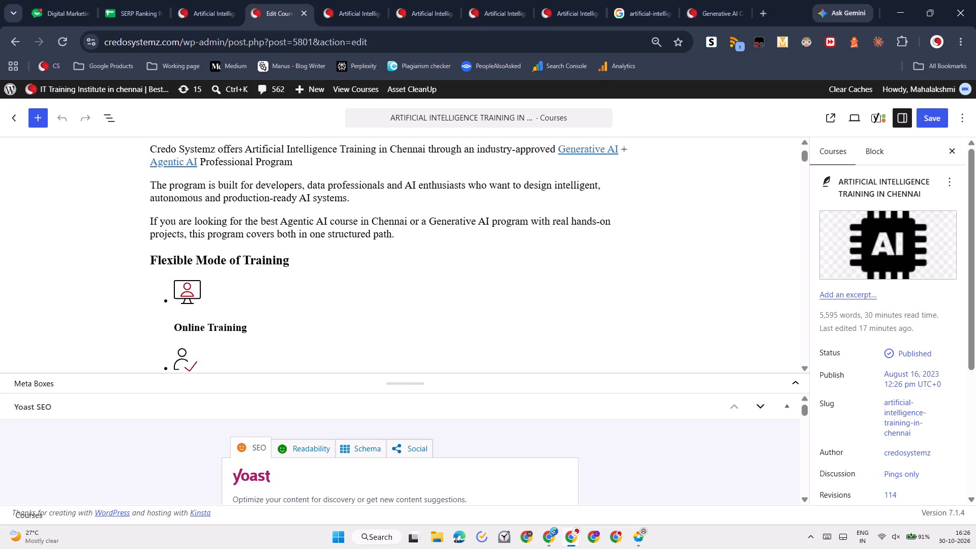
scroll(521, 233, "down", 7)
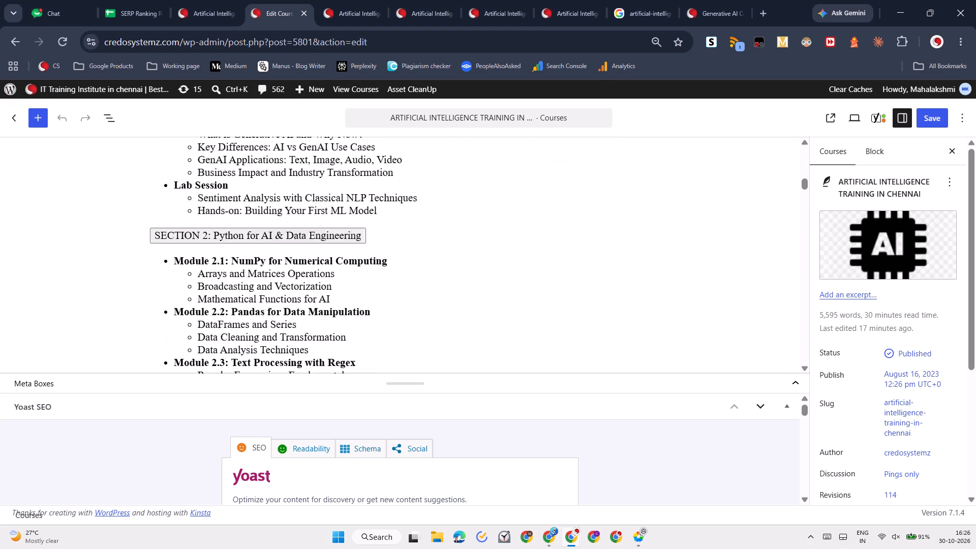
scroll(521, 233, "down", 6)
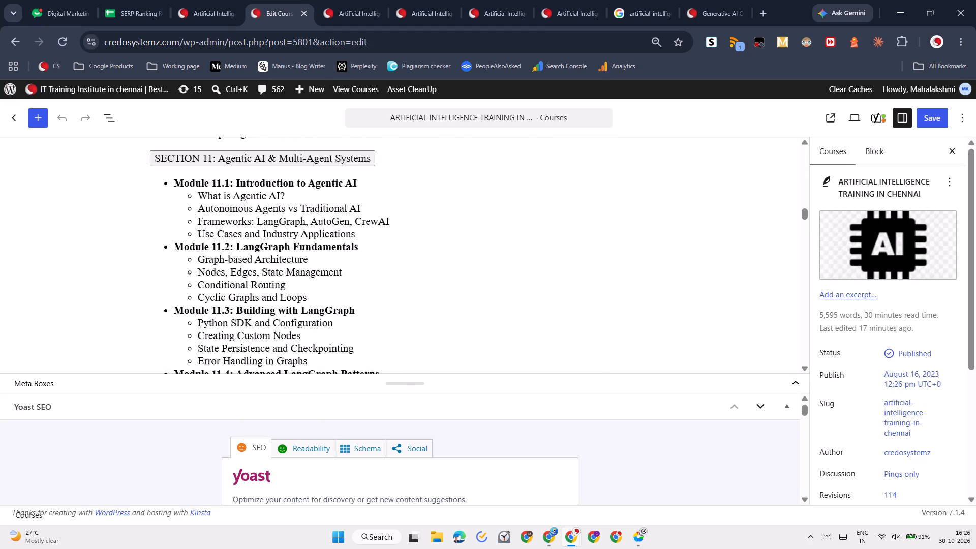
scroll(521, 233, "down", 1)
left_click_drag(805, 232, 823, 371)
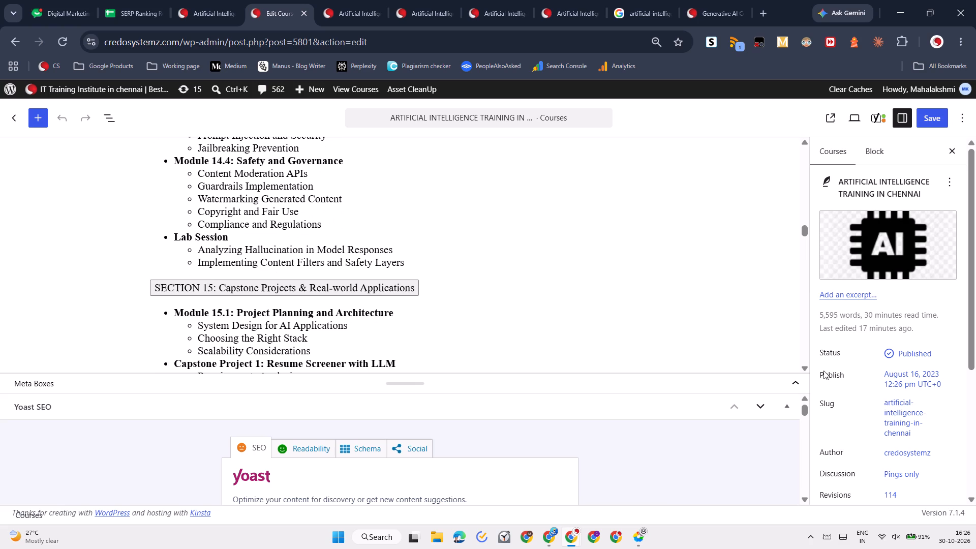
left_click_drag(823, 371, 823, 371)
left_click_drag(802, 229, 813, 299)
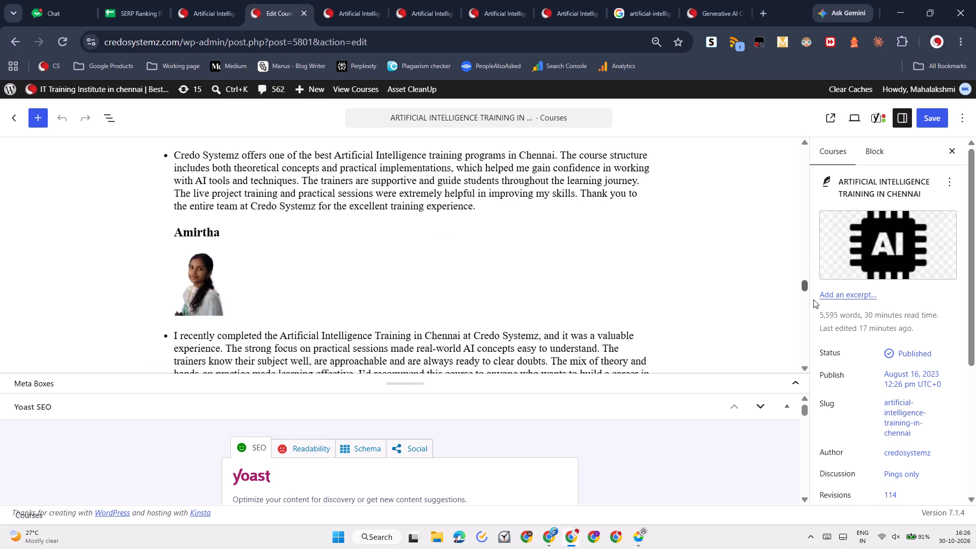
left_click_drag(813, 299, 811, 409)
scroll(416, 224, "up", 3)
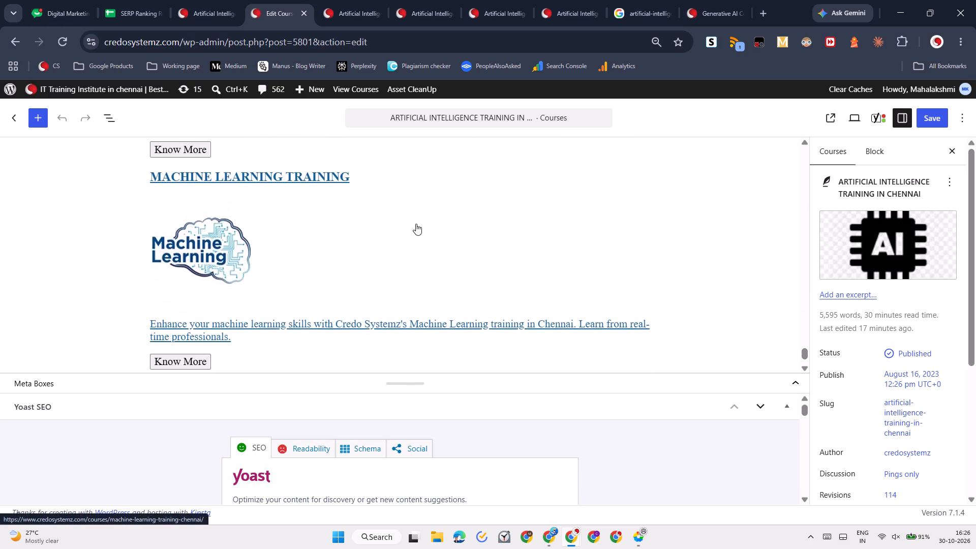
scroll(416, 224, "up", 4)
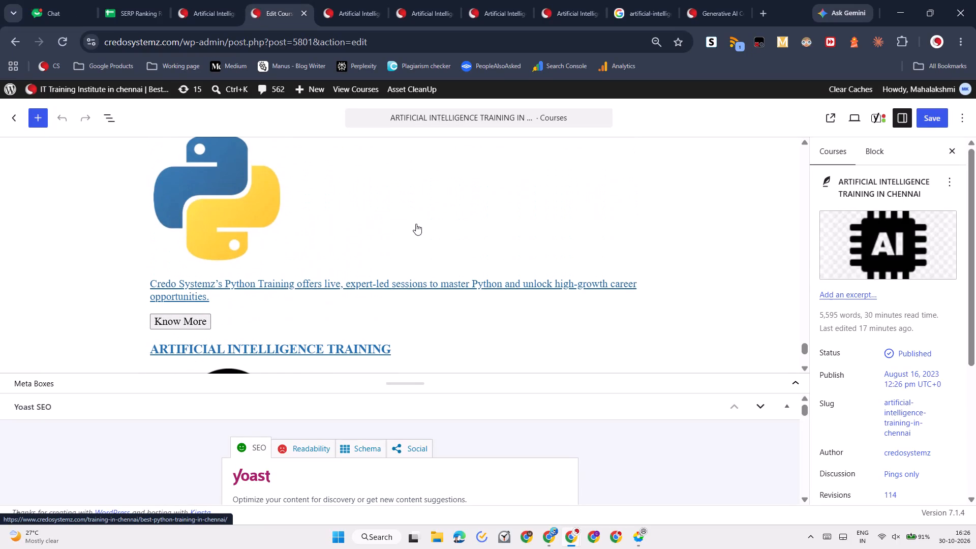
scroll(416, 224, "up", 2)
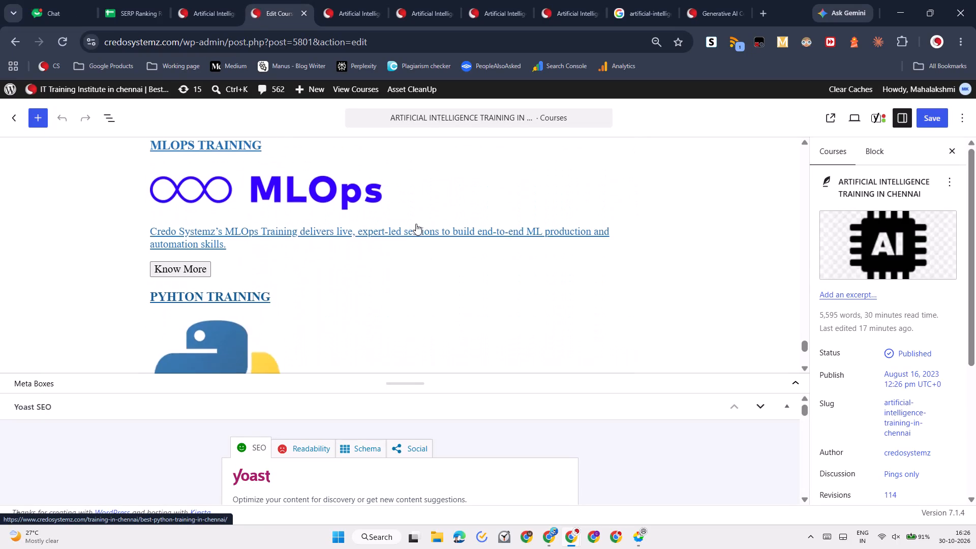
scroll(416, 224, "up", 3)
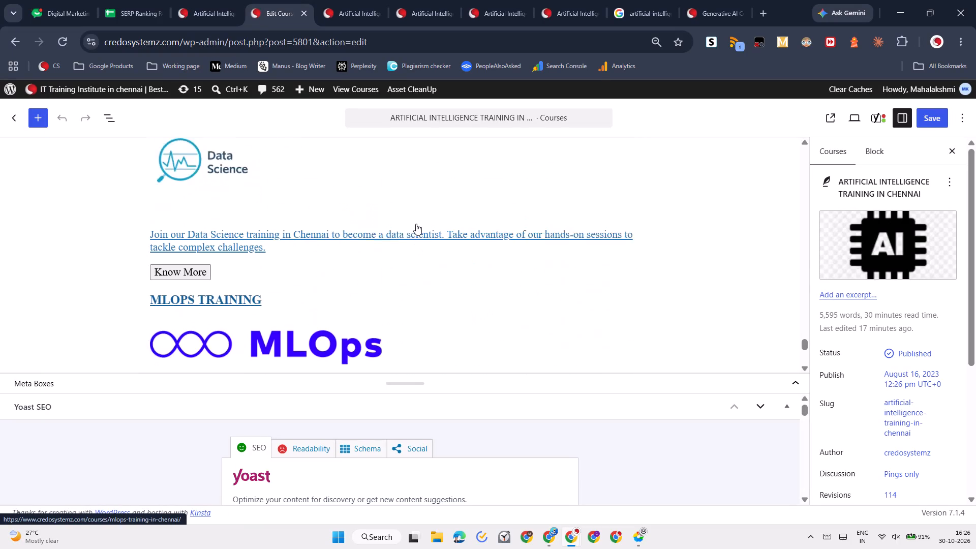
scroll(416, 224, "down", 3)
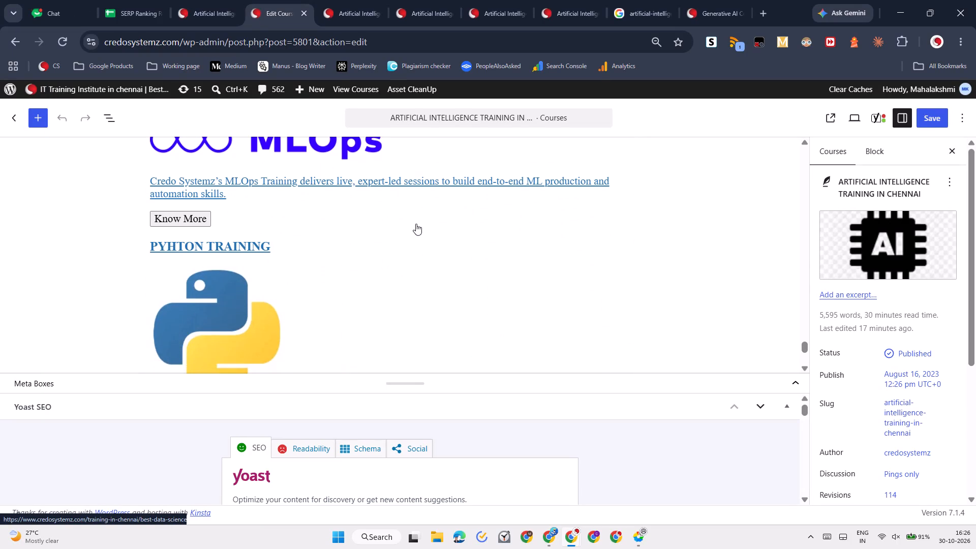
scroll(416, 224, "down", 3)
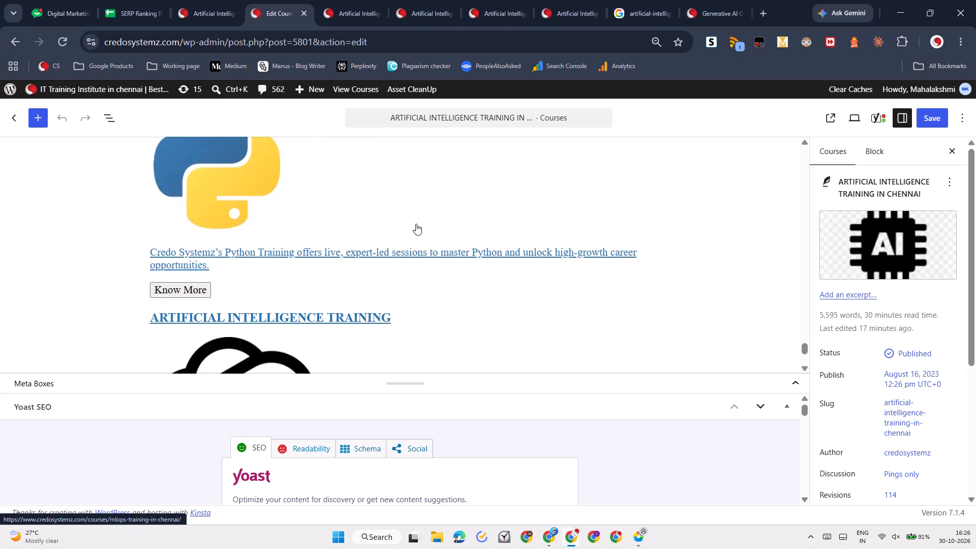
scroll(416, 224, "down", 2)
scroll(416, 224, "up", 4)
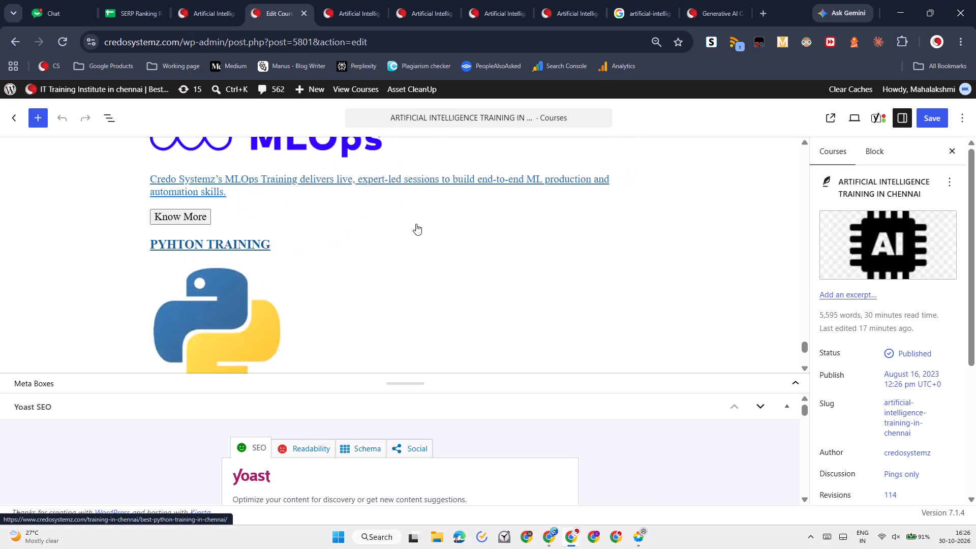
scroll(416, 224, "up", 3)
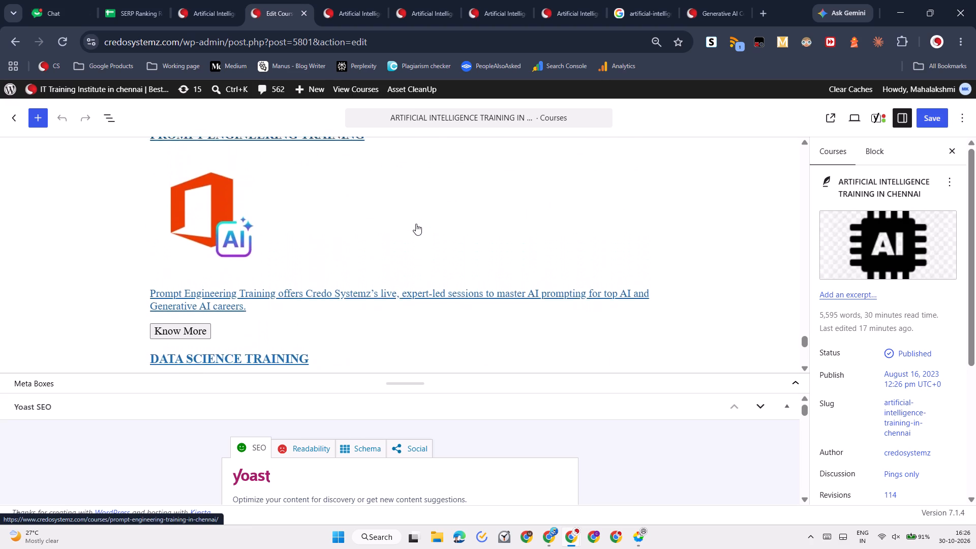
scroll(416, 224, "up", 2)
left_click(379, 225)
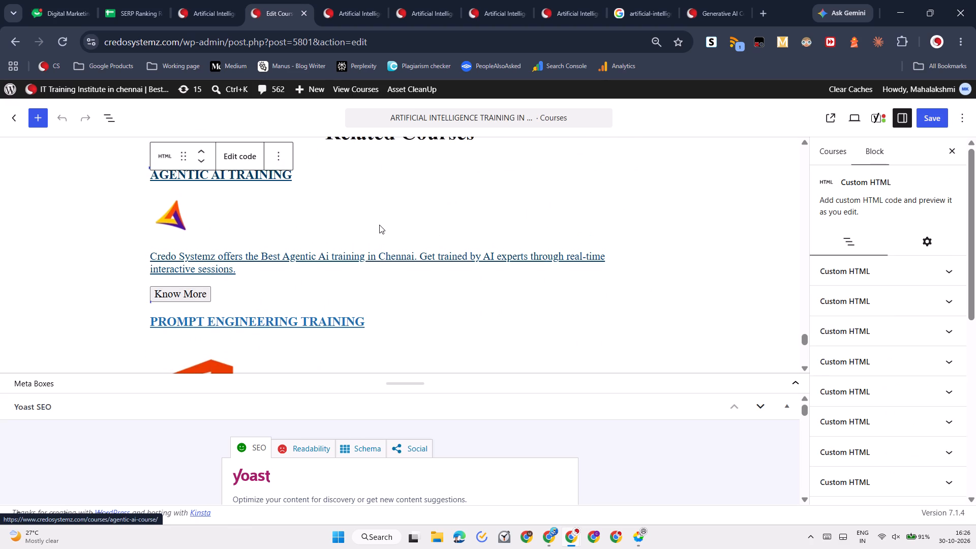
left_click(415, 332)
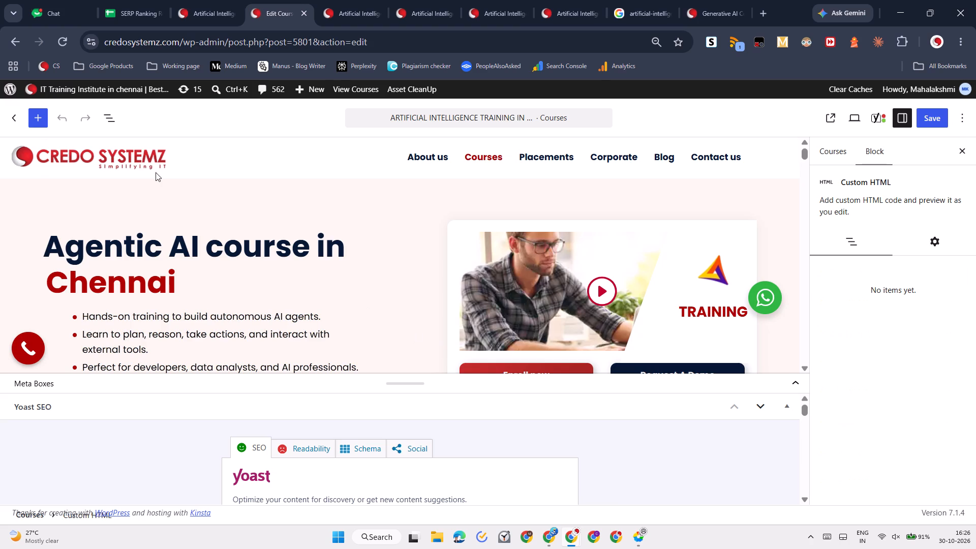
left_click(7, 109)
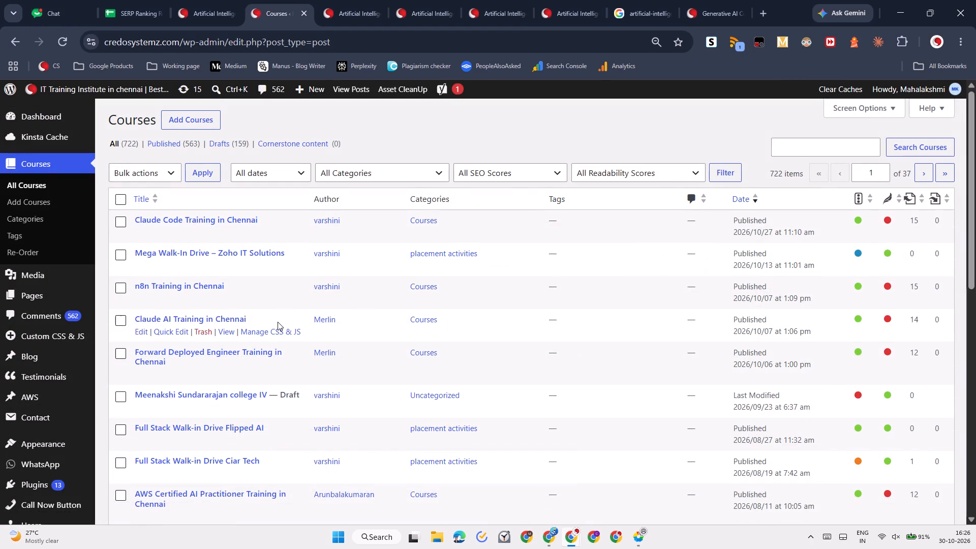
Search the courses for "artificial intelligence", reopen ARTIFICIAL INTELLIGENCE TRAINING IN CHENNAI for editing and dismiss the autosave notice.
left_click(799, 158)
left_click(796, 142)
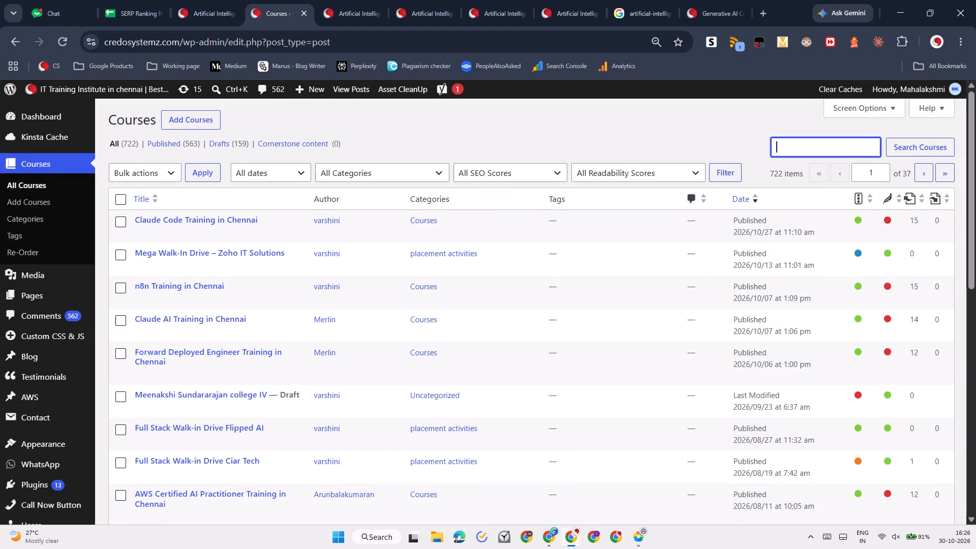
left_click(849, 200)
key("Return")
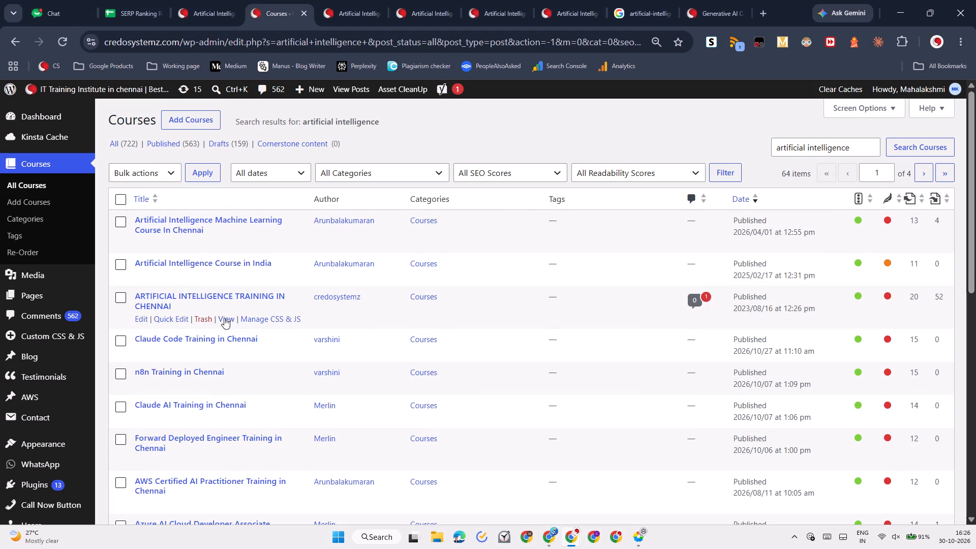
left_click(219, 297)
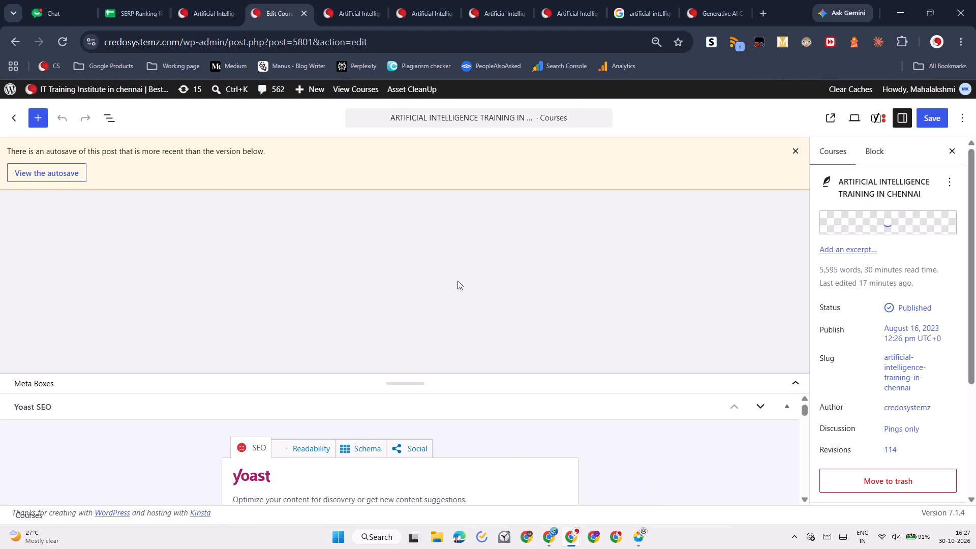
left_click(793, 155)
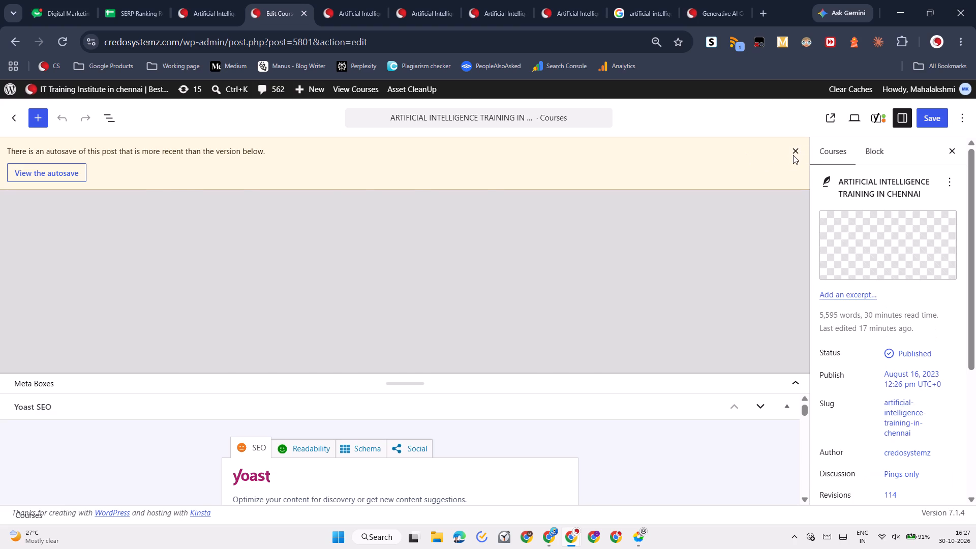
Look through the course page content from the introduction and curriculum modules down to the Related Courses cards.
scroll(341, 306, "down", 7)
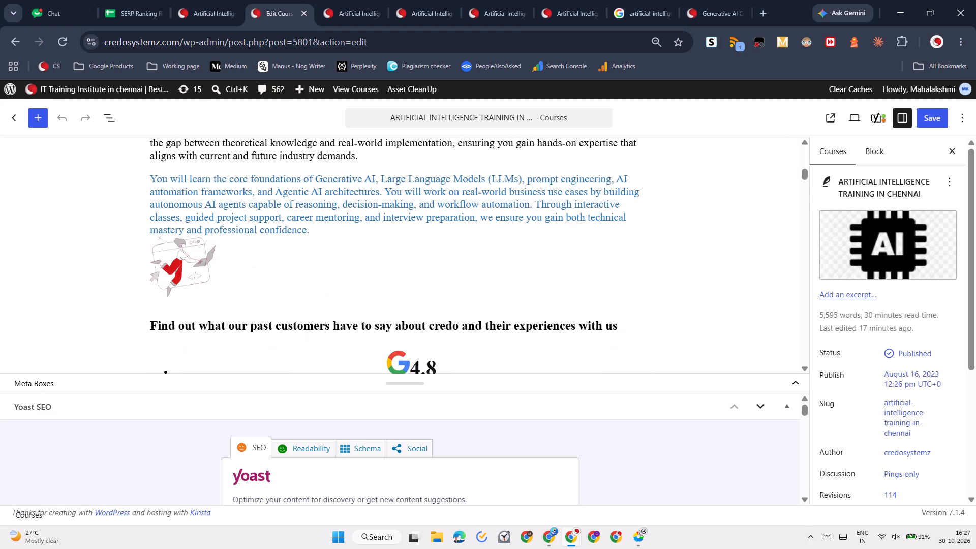
scroll(341, 306, "down", 8)
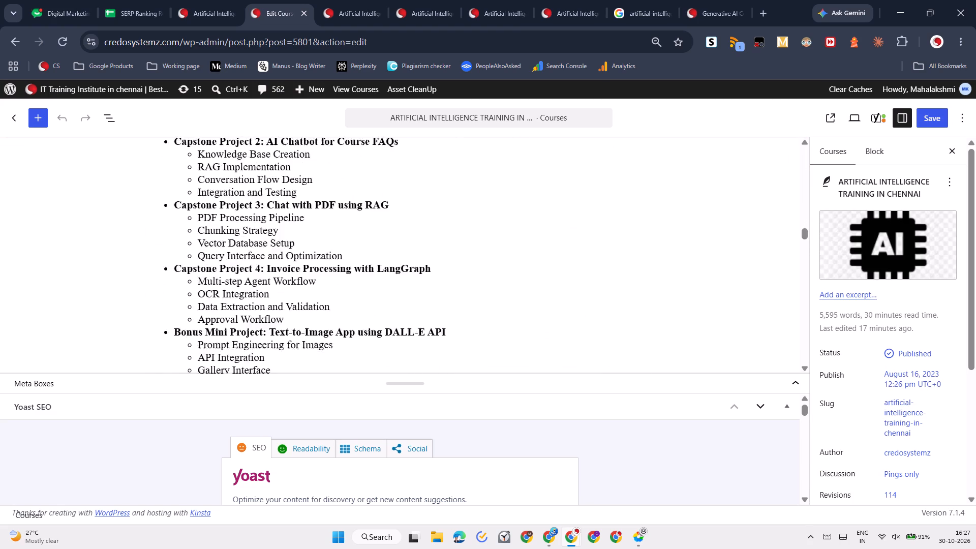
scroll(341, 306, "down", 1)
scroll(341, 306, "up", 5)
scroll(341, 306, "down", 1)
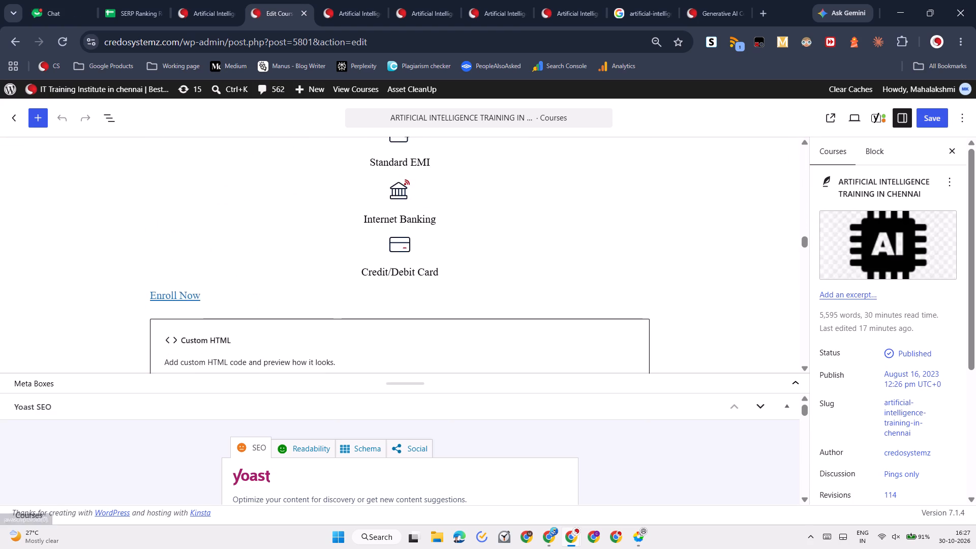
scroll(341, 306, "up", 7)
scroll(341, 306, "down", 2)
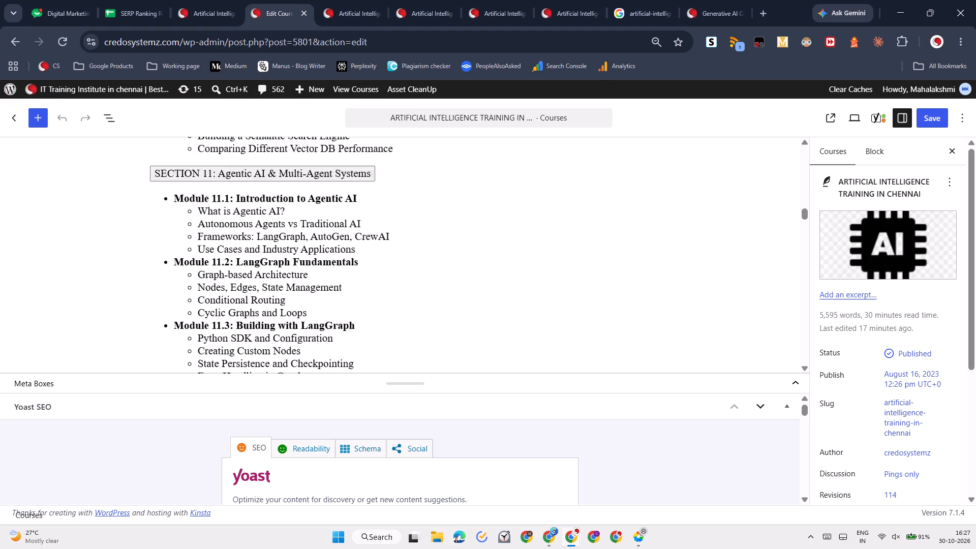
scroll(341, 306, "down", 11)
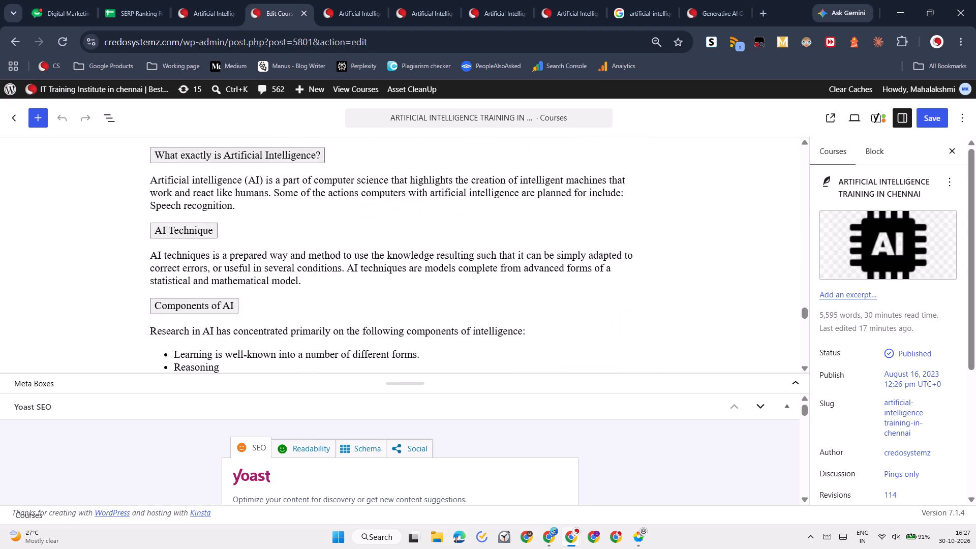
scroll(341, 306, "down", 8)
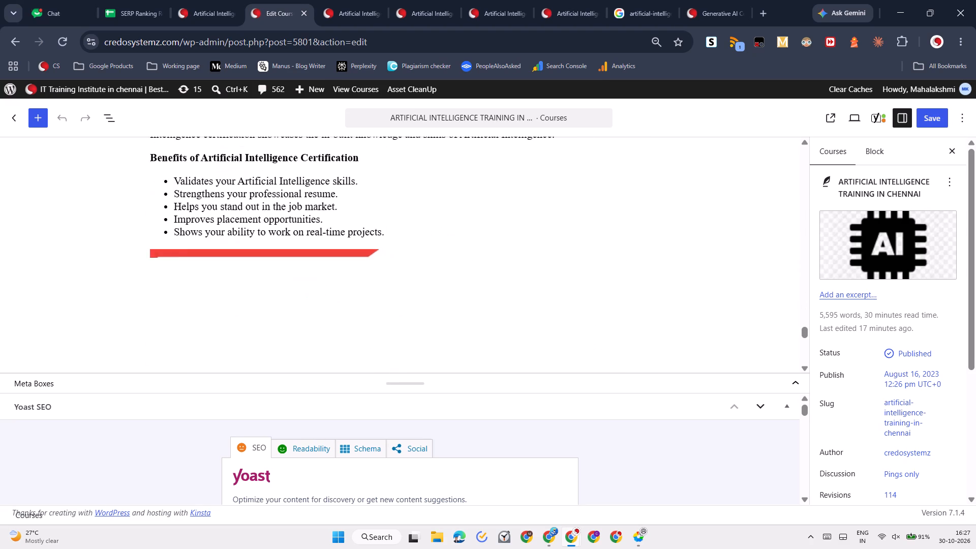
scroll(341, 306, "down", 2)
scroll(341, 306, "up", 4)
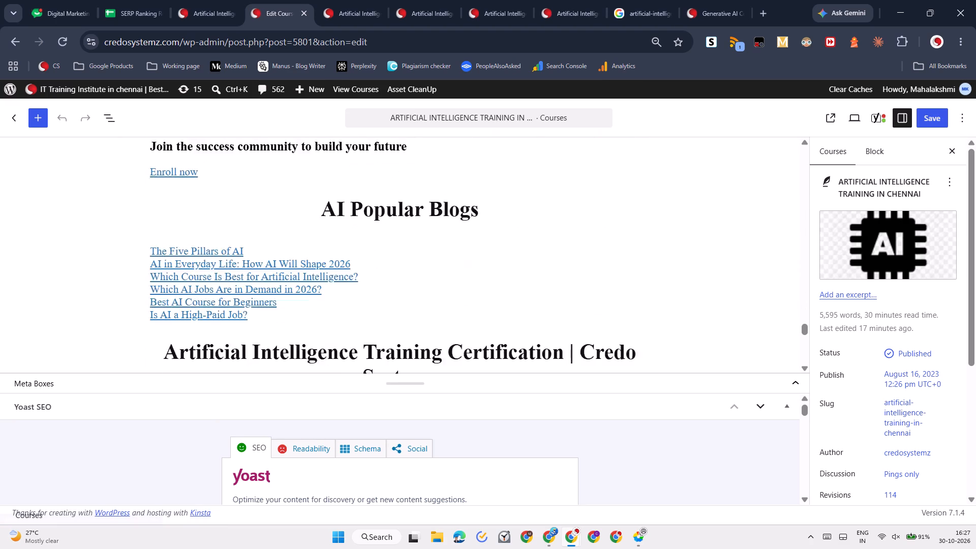
scroll(341, 306, "up", 11)
scroll(341, 306, "down", 3)
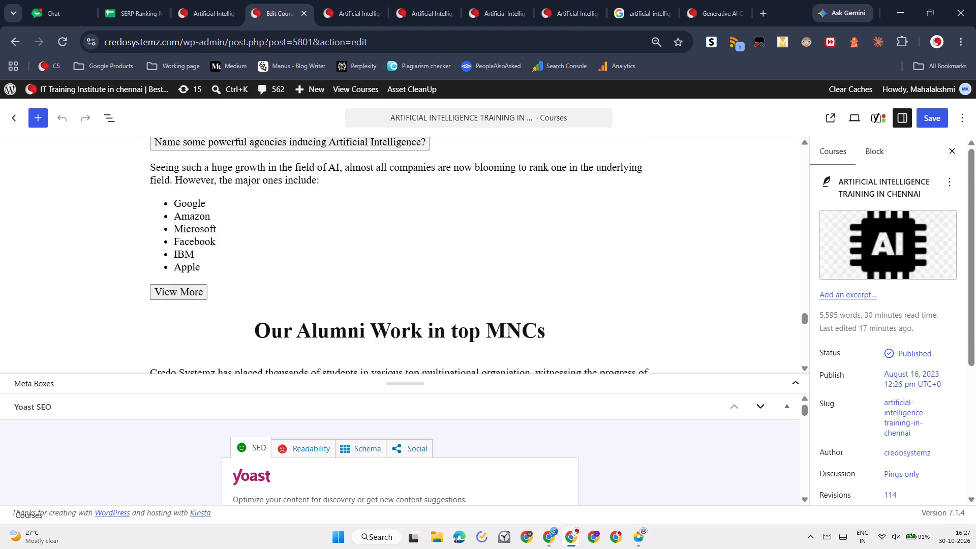
scroll(341, 306, "down", 8)
scroll(341, 306, "up", 2)
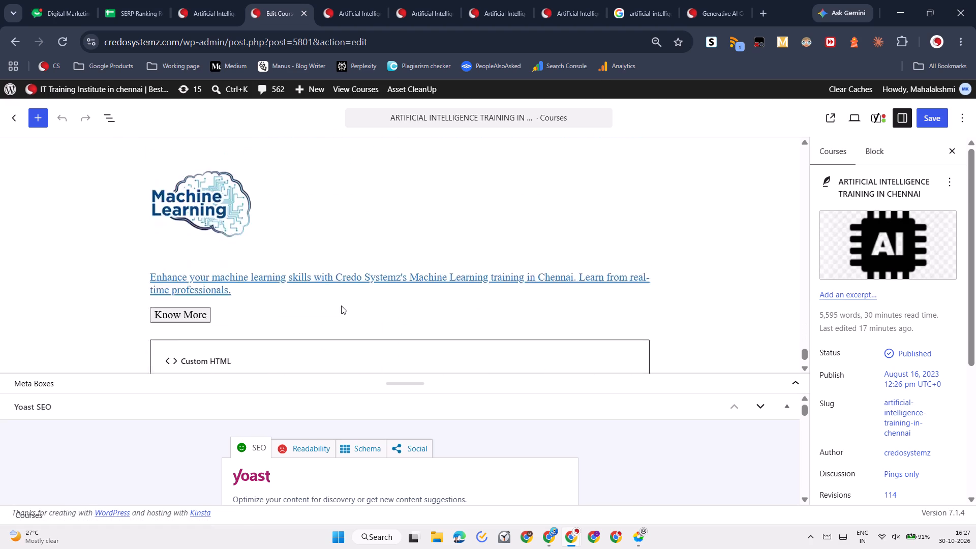
Look through the lower page sections between Meet our AI Trainers and the Related Courses cards, including the FAQs, AI Popular Blogs and certification.
scroll(341, 306, "up", 6)
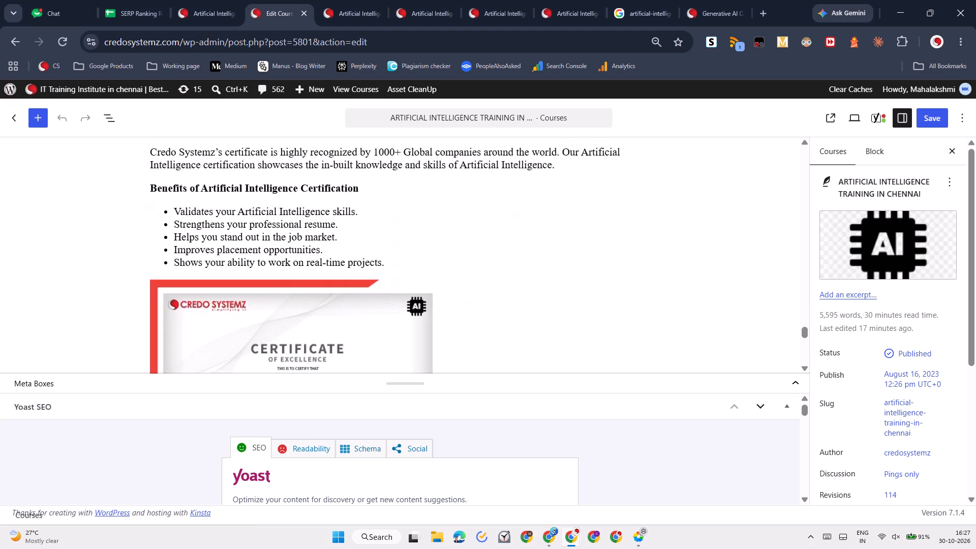
scroll(341, 306, "up", 2)
scroll(341, 306, "down", 1)
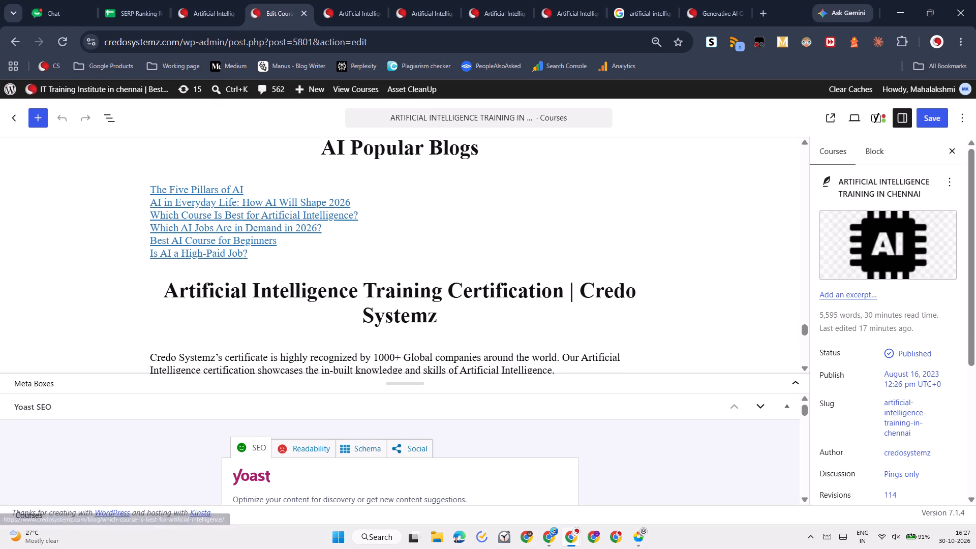
scroll(341, 306, "up", 3)
scroll(341, 306, "down", 3)
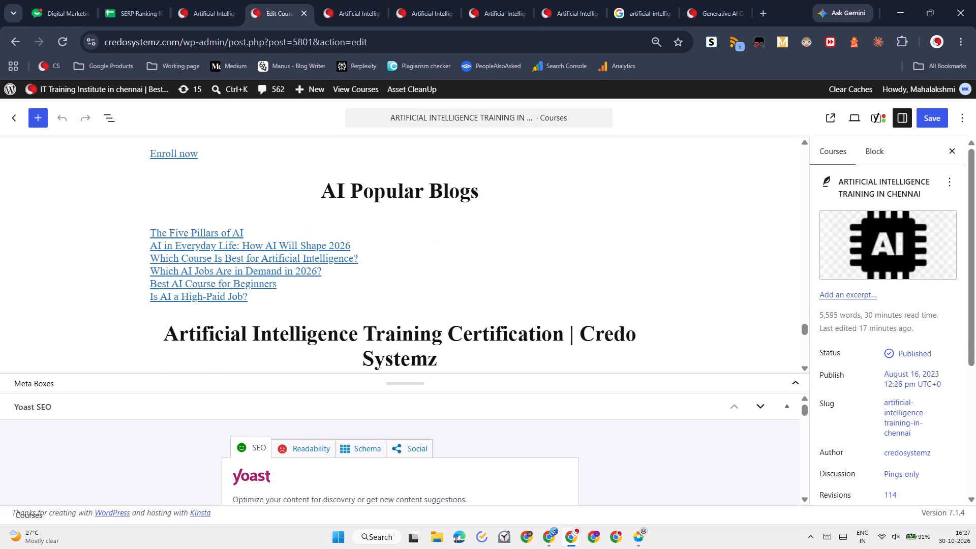
scroll(341, 306, "down", 4)
scroll(341, 306, "up", 3)
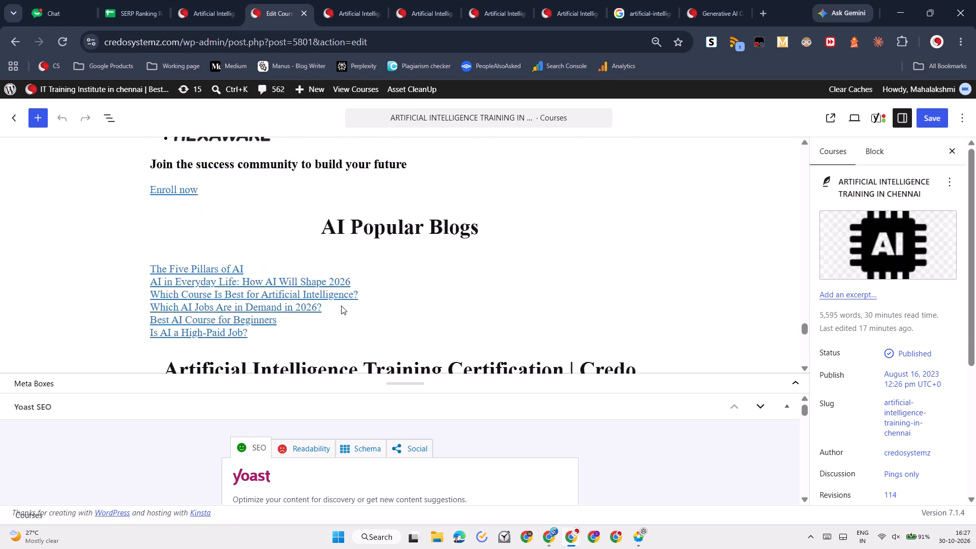
scroll(341, 306, "up", 4)
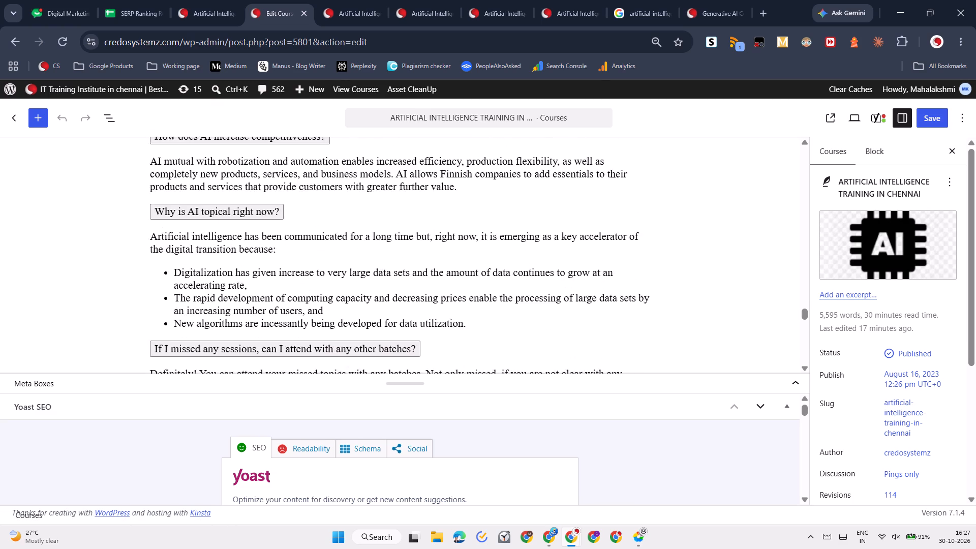
scroll(341, 306, "up", 3)
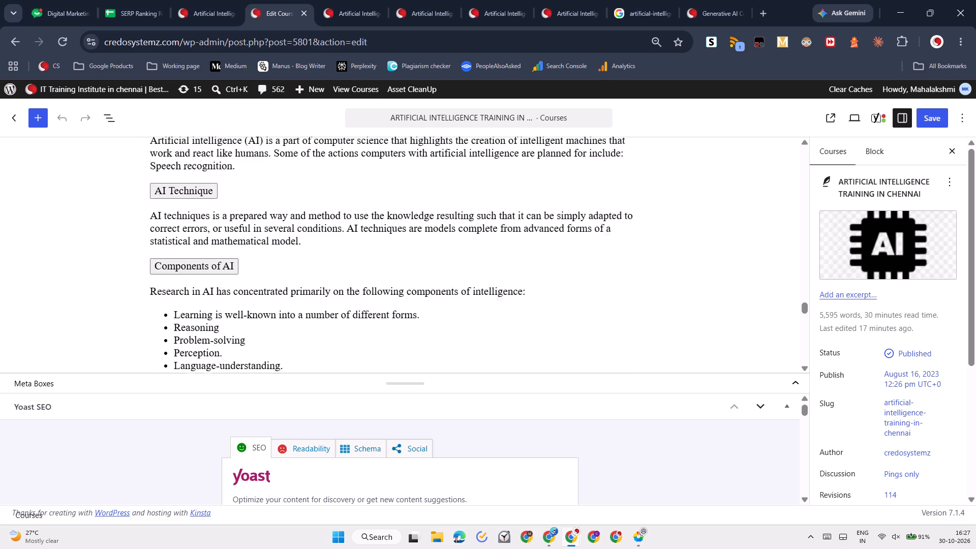
scroll(282, 284, "up", 6)
scroll(282, 284, "down", 2)
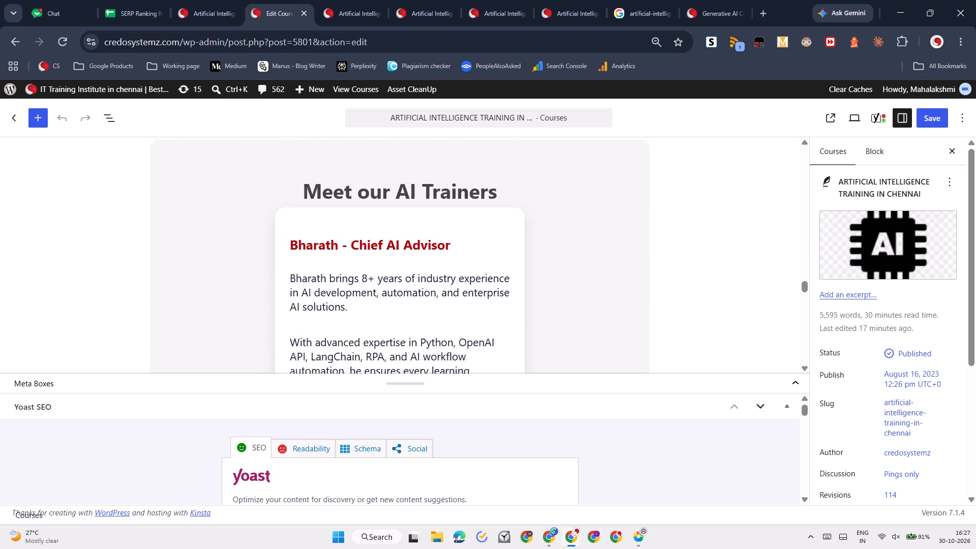
scroll(282, 284, "down", 2)
scroll(282, 284, "up", 2)
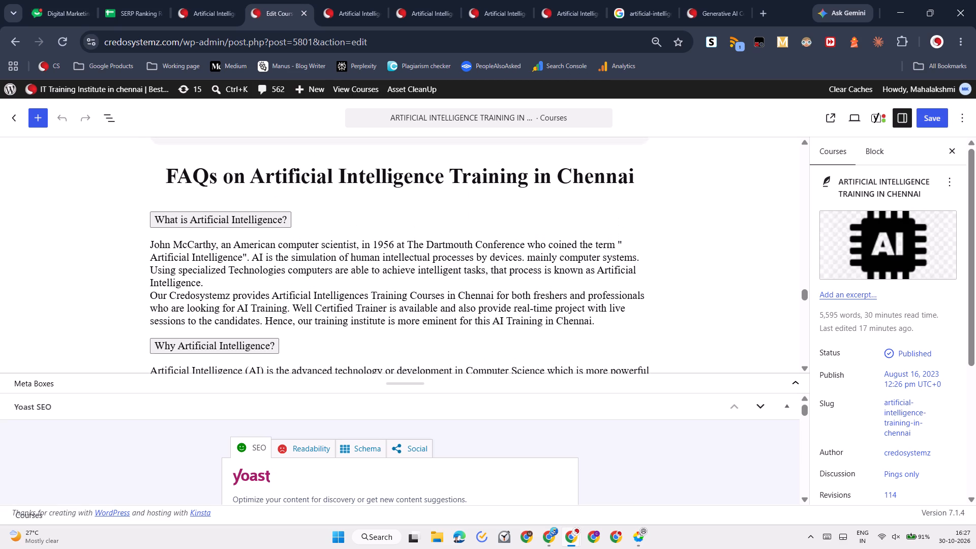
scroll(282, 284, "down", 8)
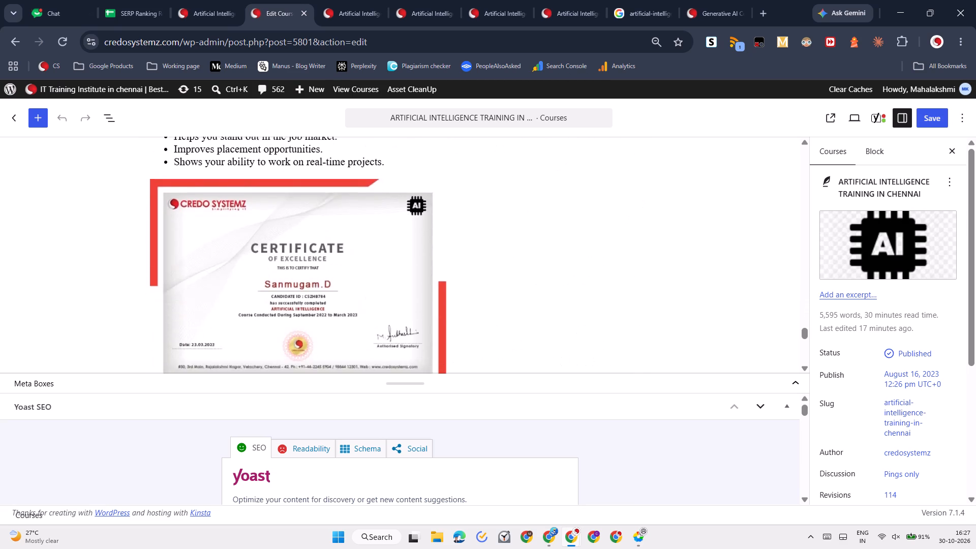
scroll(282, 284, "down", 2)
scroll(282, 284, "up", 4)
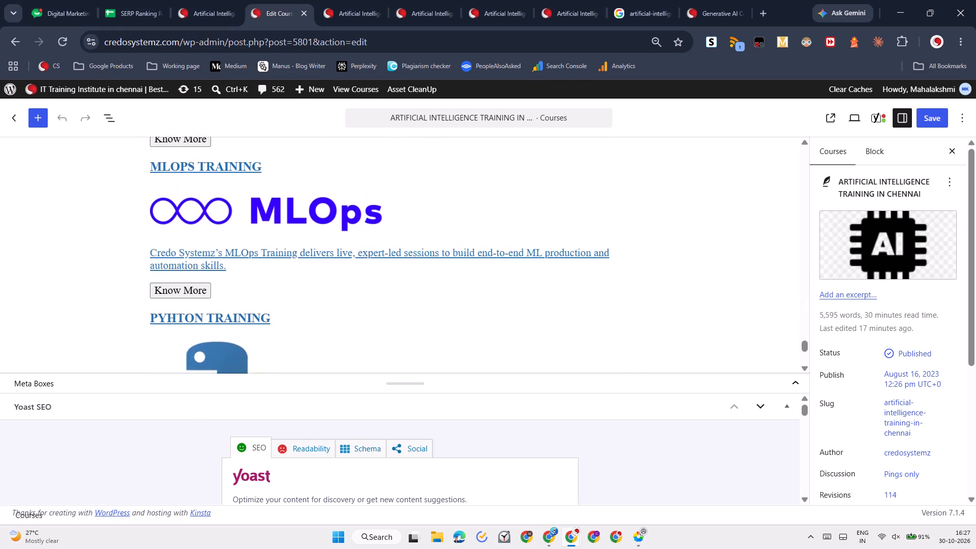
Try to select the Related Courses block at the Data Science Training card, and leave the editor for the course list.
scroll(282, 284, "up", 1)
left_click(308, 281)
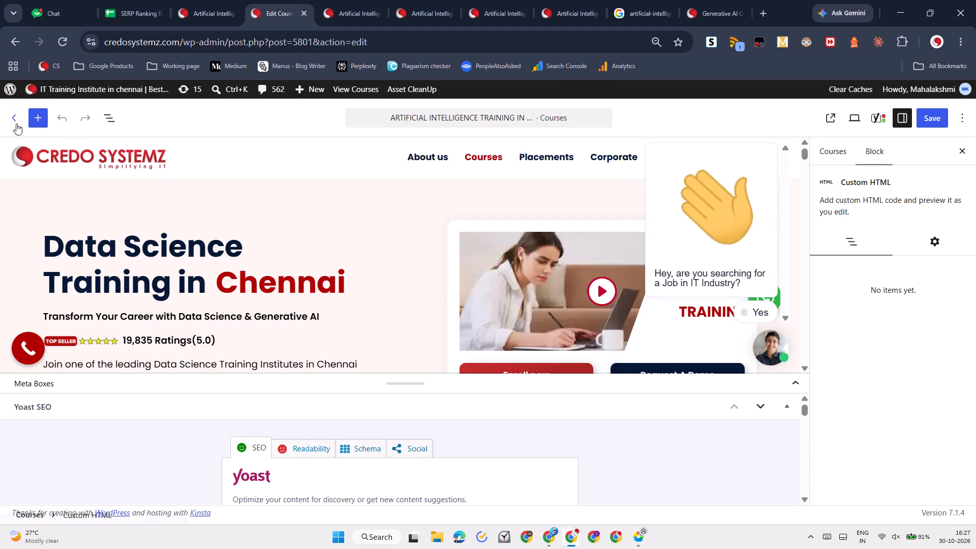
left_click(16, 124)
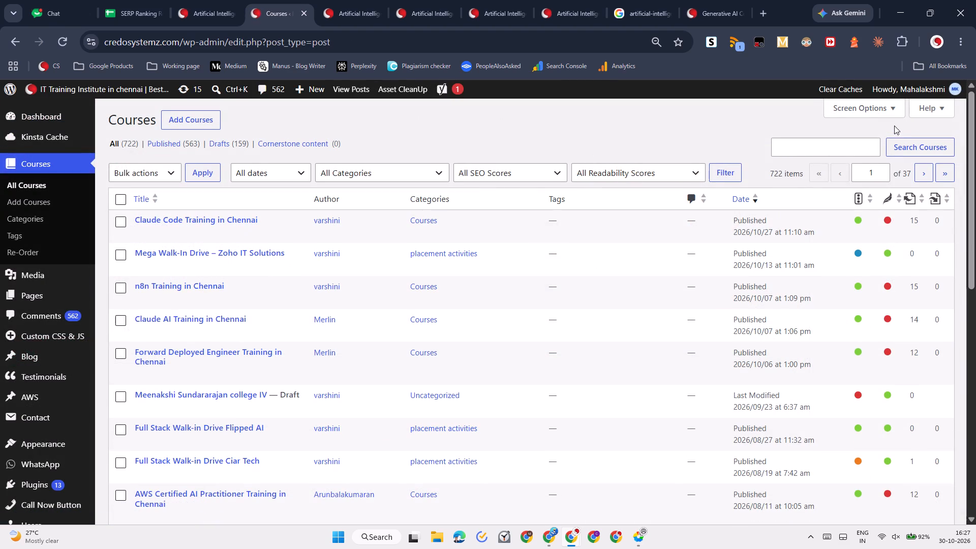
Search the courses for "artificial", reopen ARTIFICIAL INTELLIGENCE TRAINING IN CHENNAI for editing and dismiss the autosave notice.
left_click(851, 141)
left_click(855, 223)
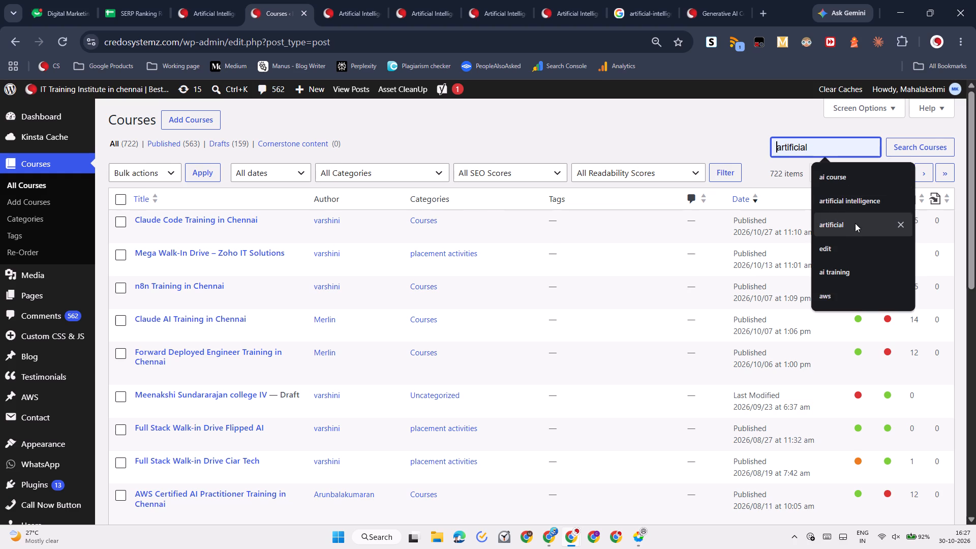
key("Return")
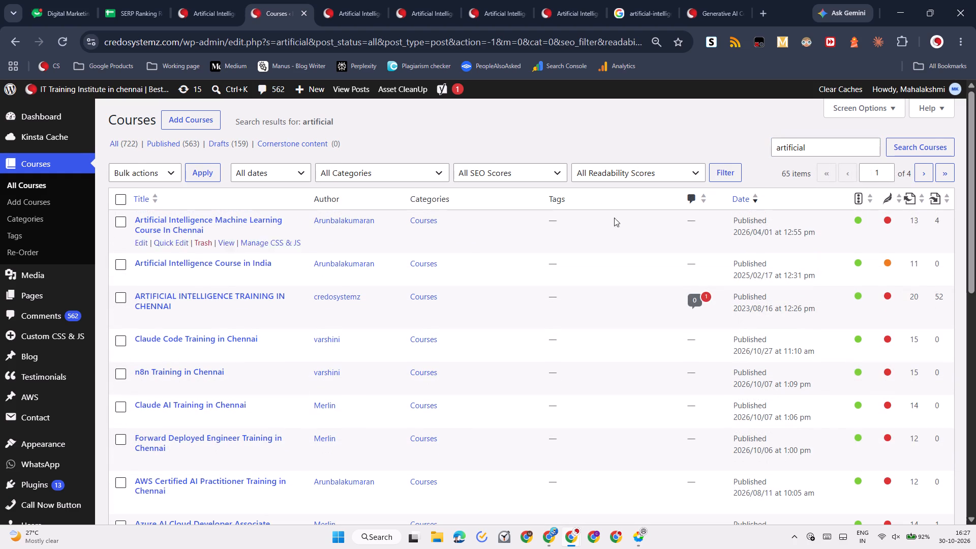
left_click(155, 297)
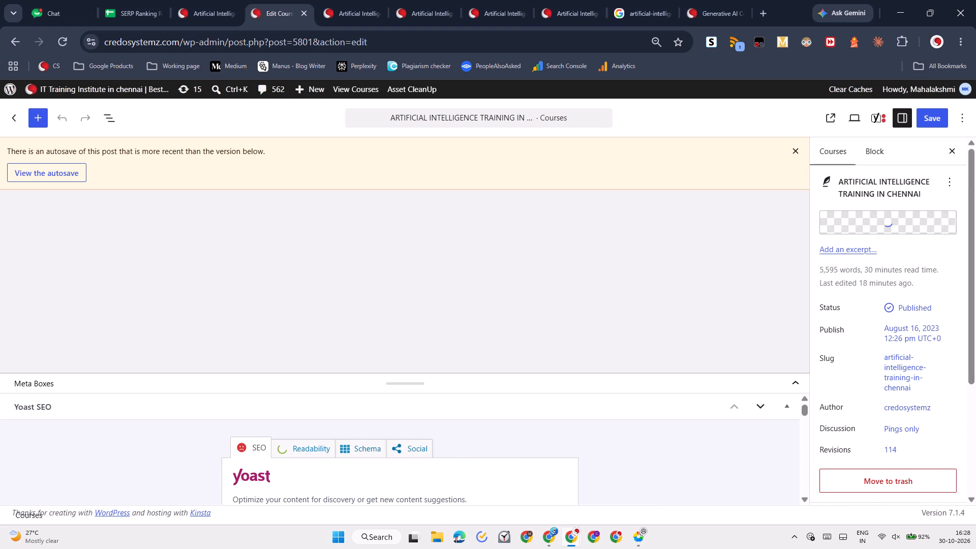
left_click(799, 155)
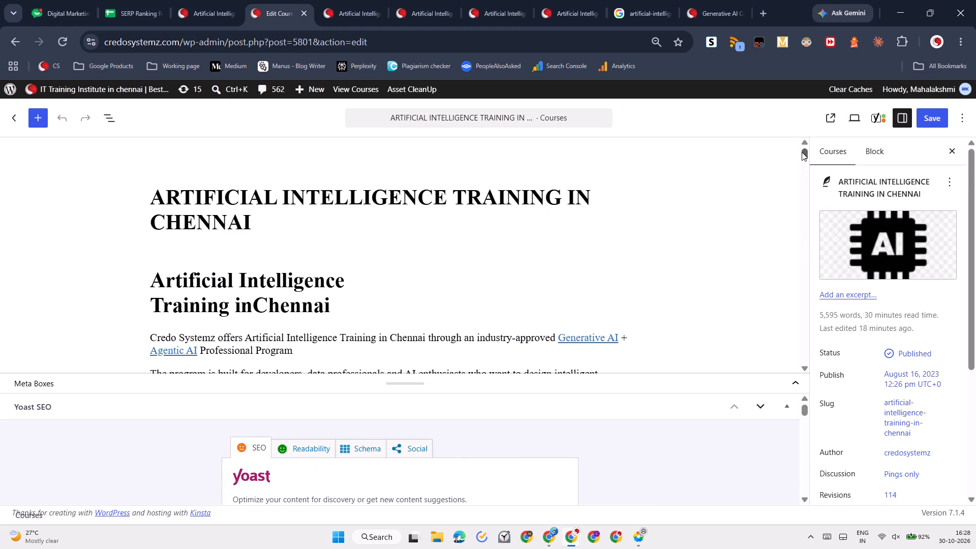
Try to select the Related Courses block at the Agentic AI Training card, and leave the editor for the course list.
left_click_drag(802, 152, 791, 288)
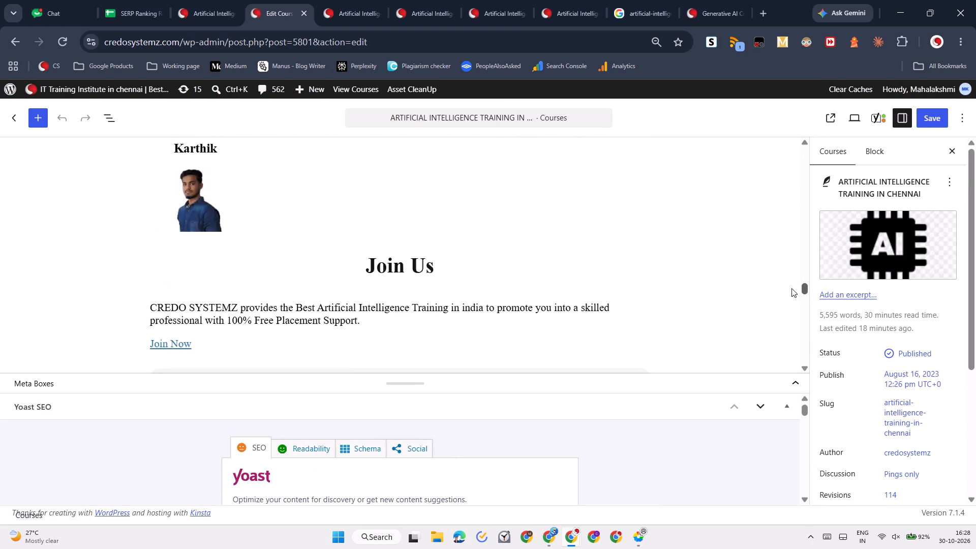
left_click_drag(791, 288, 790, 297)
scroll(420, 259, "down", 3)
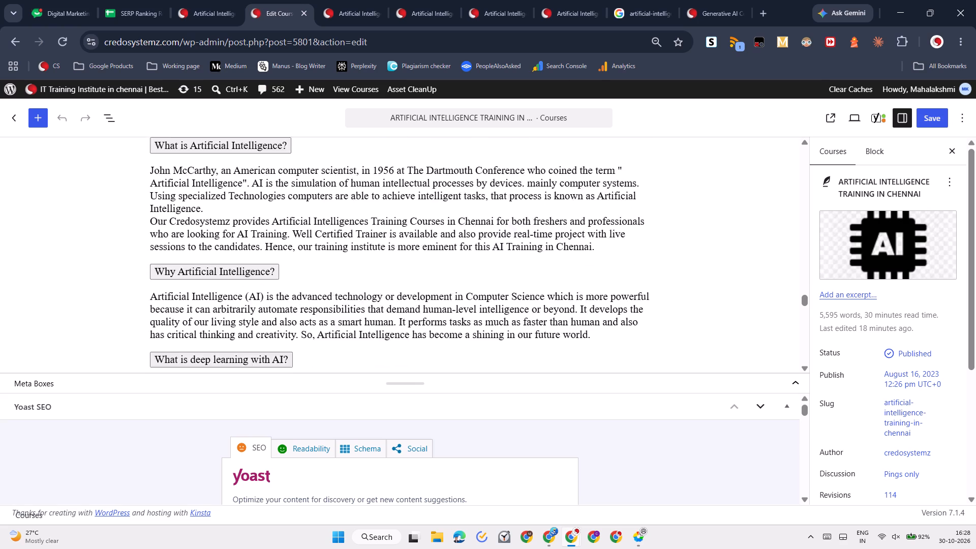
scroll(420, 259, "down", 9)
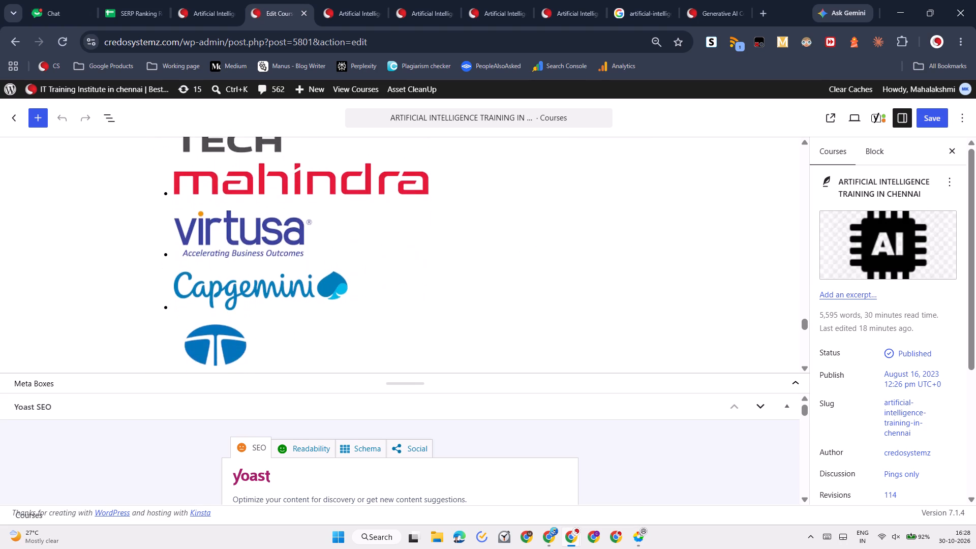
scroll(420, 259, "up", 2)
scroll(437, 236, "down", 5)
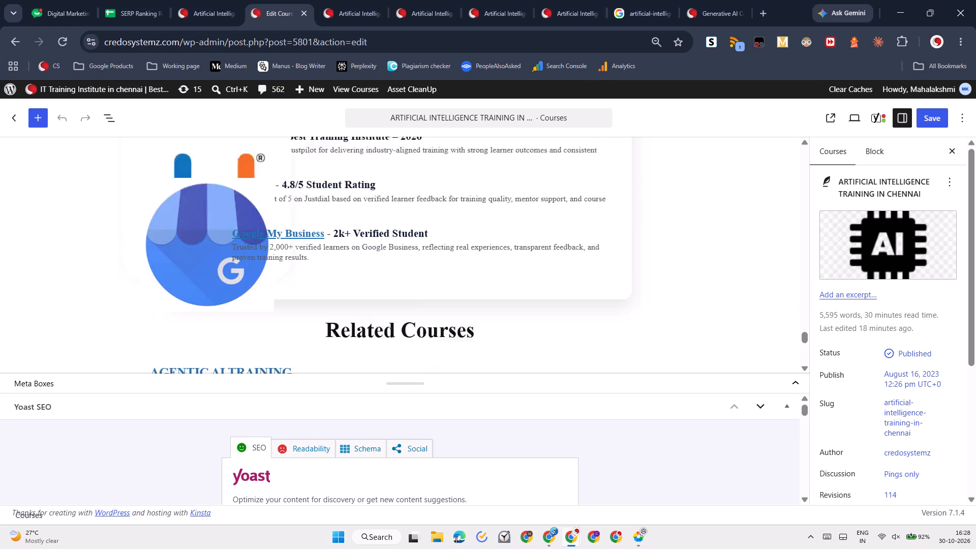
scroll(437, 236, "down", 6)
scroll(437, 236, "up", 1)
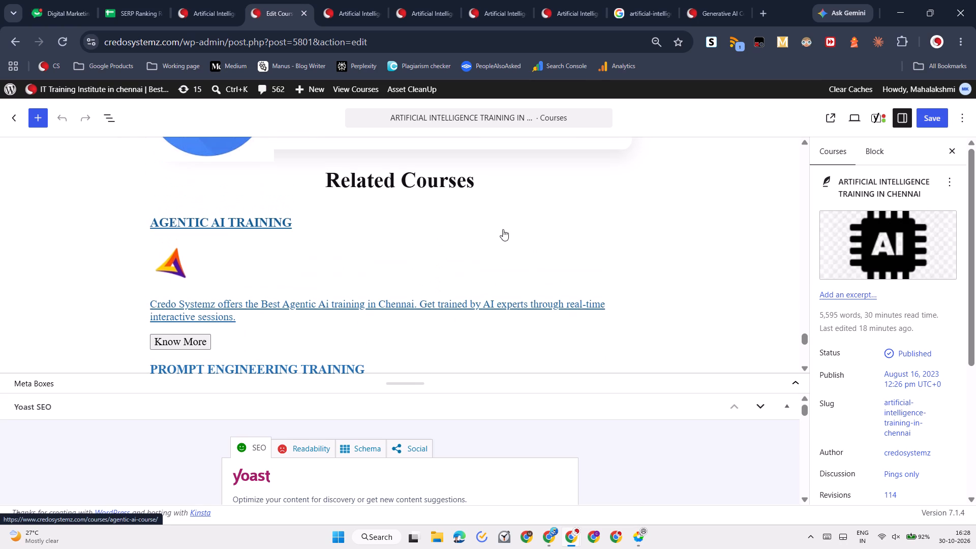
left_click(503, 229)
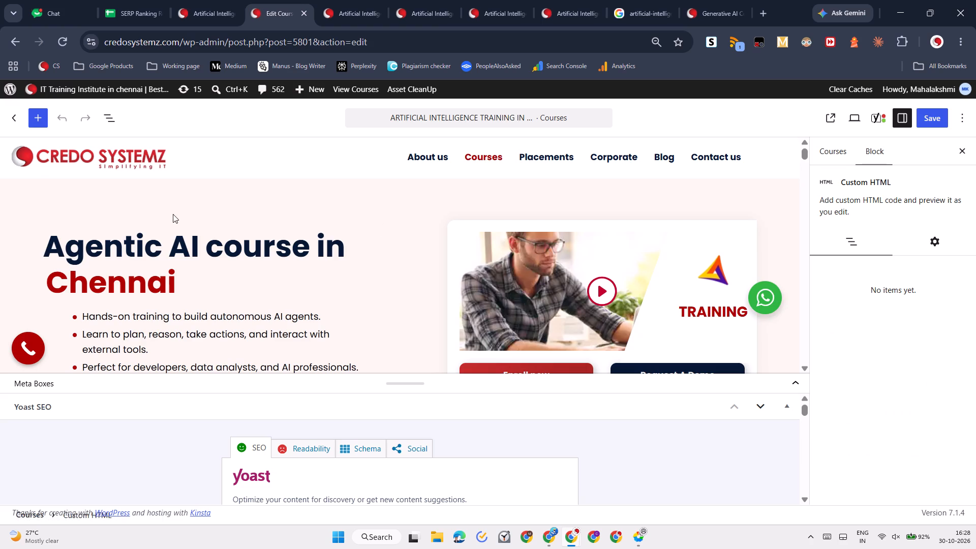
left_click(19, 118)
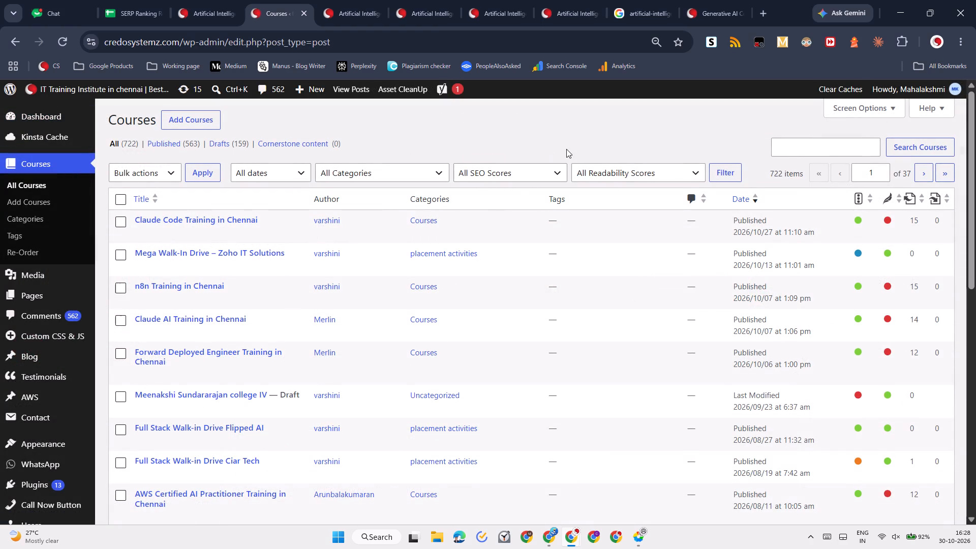
Search the courses for "artificial", reopen ARTIFICIAL INTELLIGENCE TRAINING IN CHENNAI for editing and dismiss the autosave notice.
left_click(783, 152)
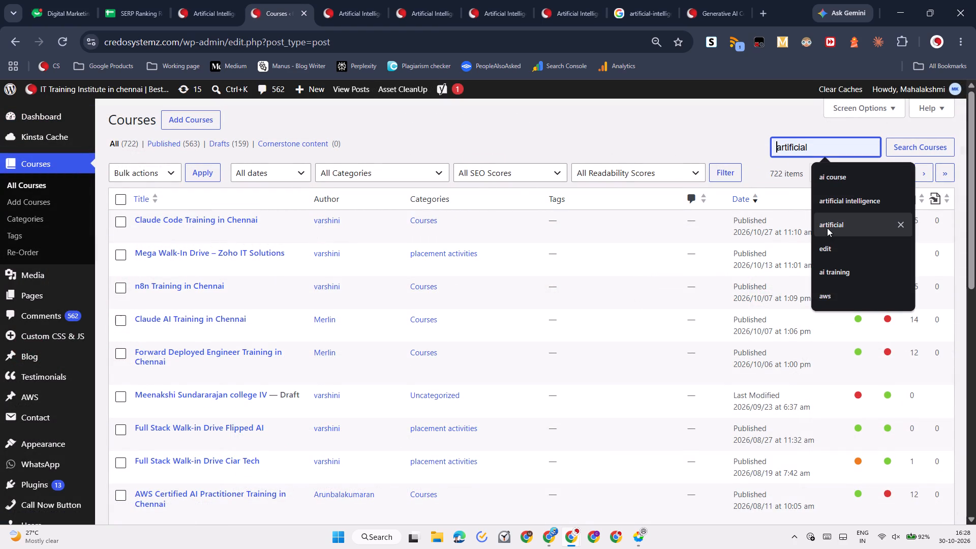
left_click(827, 228)
key("Return")
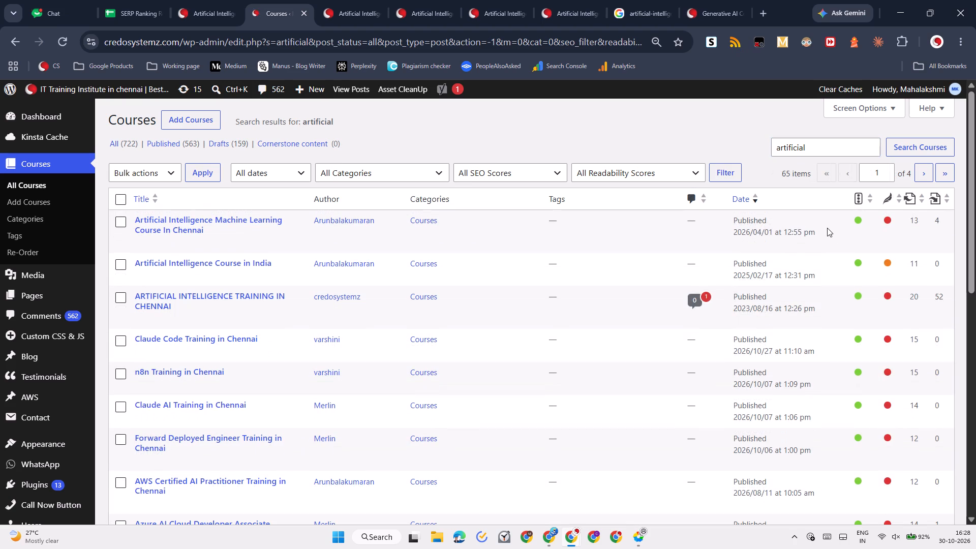
left_click(191, 299)
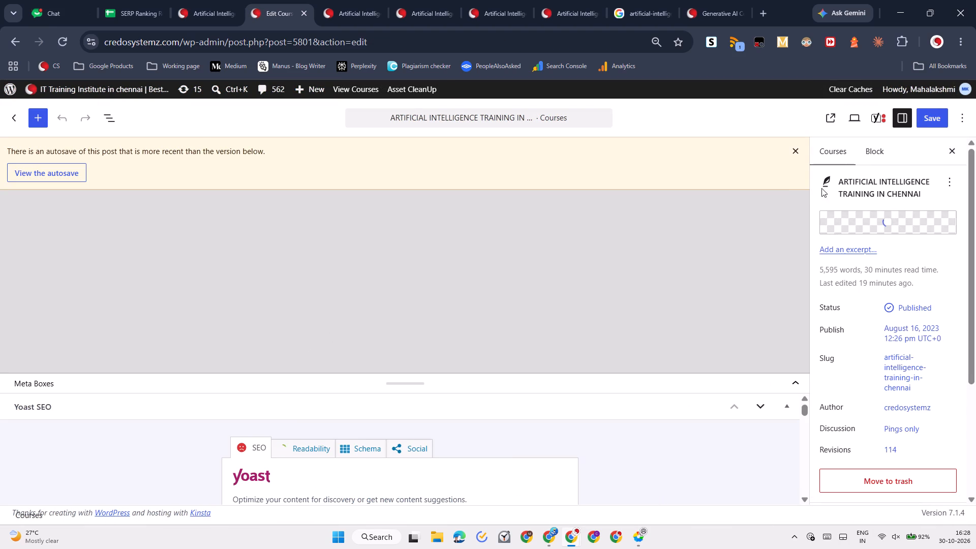
left_click(799, 150)
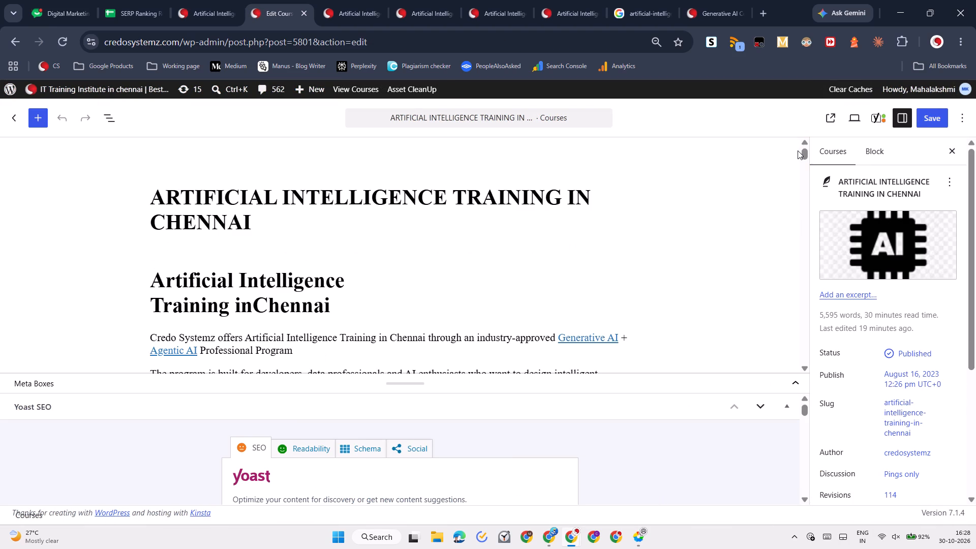
Select the Custom HTML block at its Related Courses heading and open its HTML code for editing.
left_click(798, 150)
left_click_drag(805, 152, 805, 184)
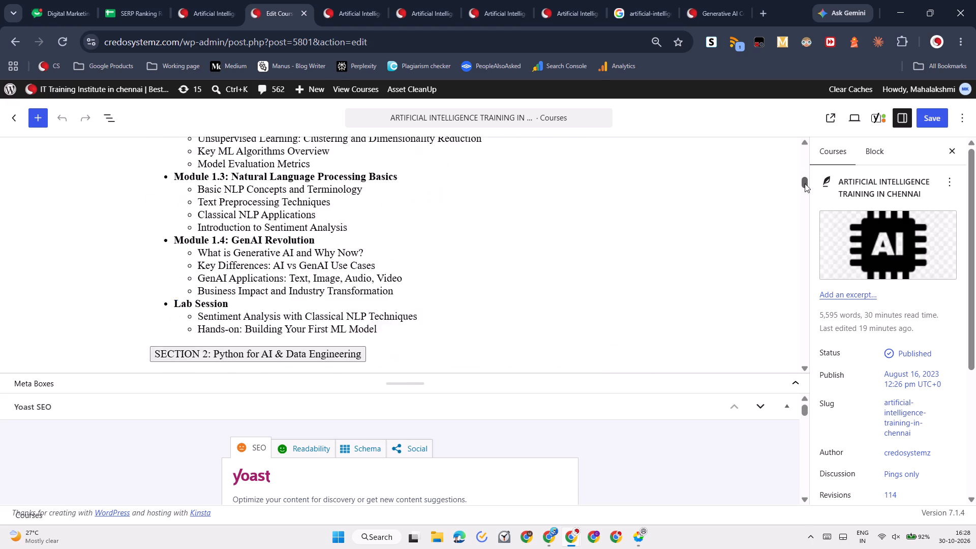
left_click_drag(805, 184, 801, 231)
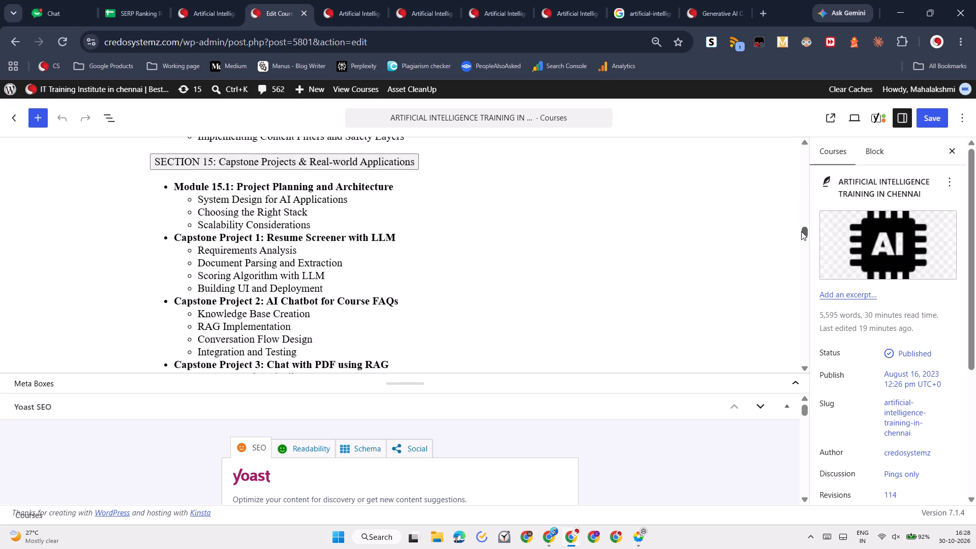
left_click_drag(801, 231, 794, 421)
scroll(417, 218, "up", 10)
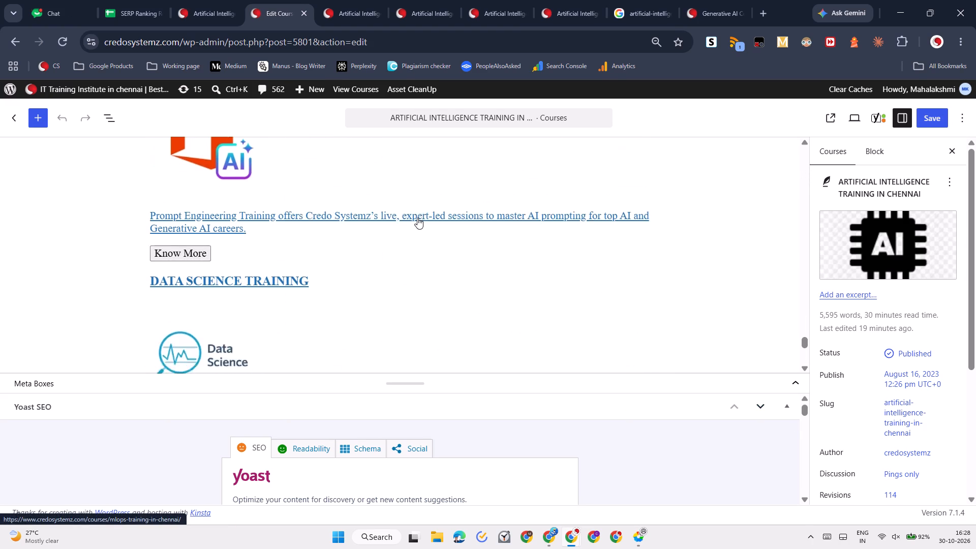
scroll(361, 191, "up", 5)
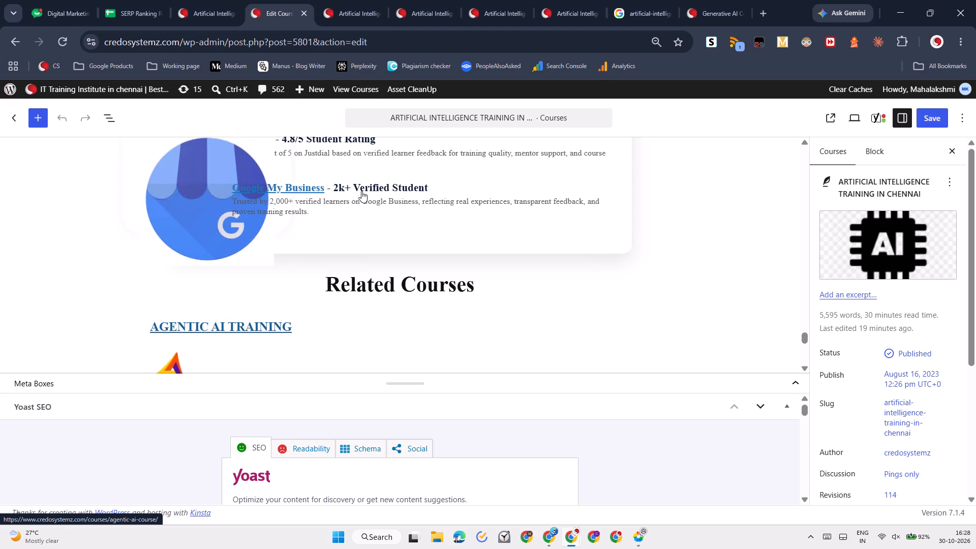
scroll(361, 191, "up", 1)
left_click(391, 290)
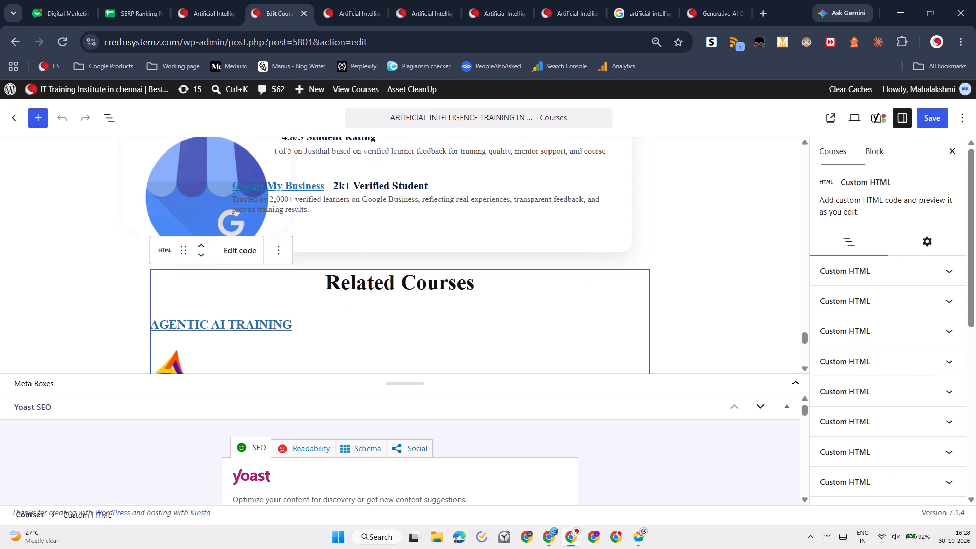
left_click(232, 252)
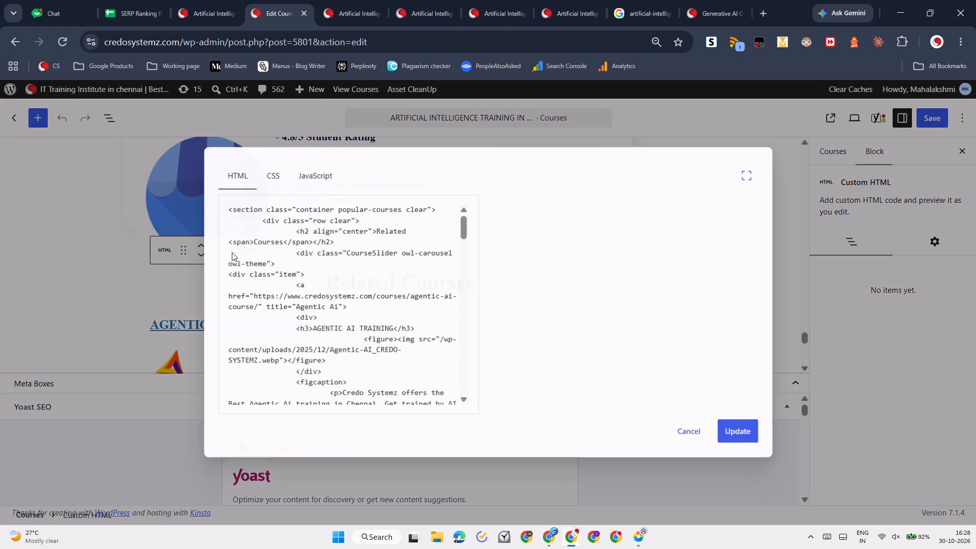
scroll(316, 312, "up", 1)
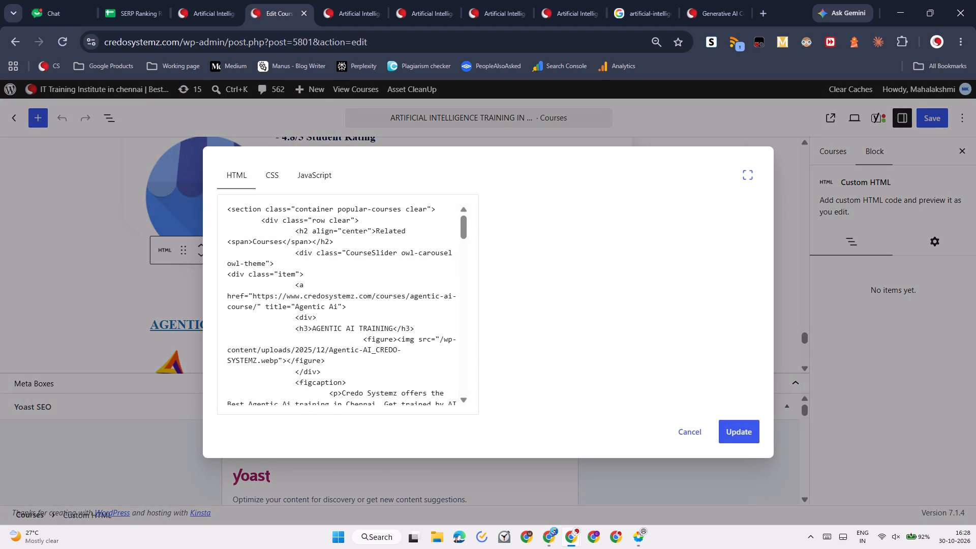
scroll(316, 312, "down", 1)
scroll(316, 312, "up", 1)
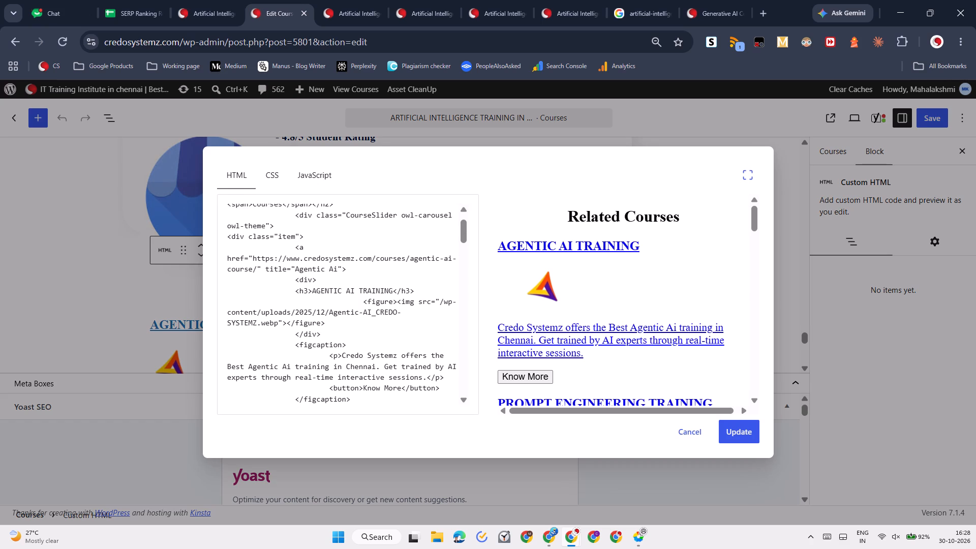
Copy the block's HTML code from the Related Courses h2 heading through the closing div of the Machine Learning Training item.
scroll(316, 312, "up", 1)
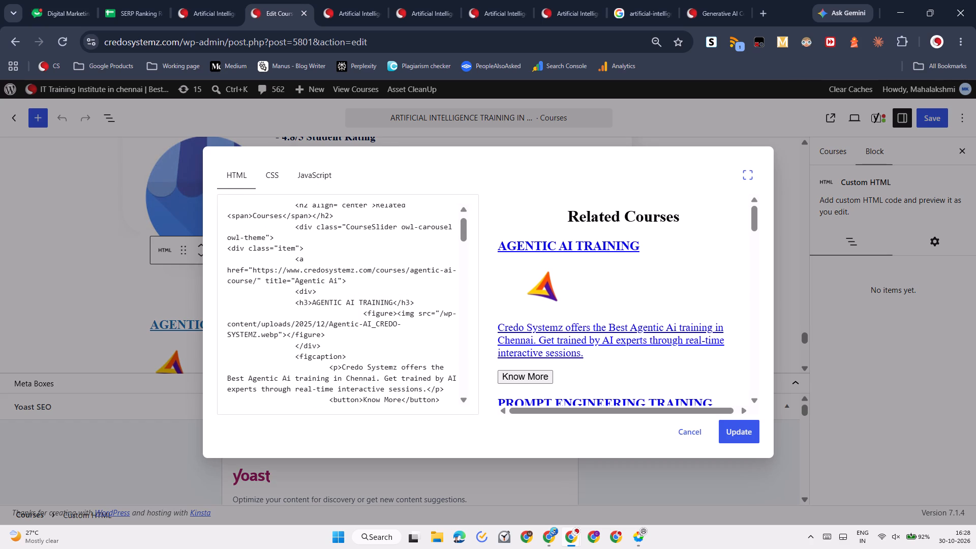
scroll(315, 291, "down", 1)
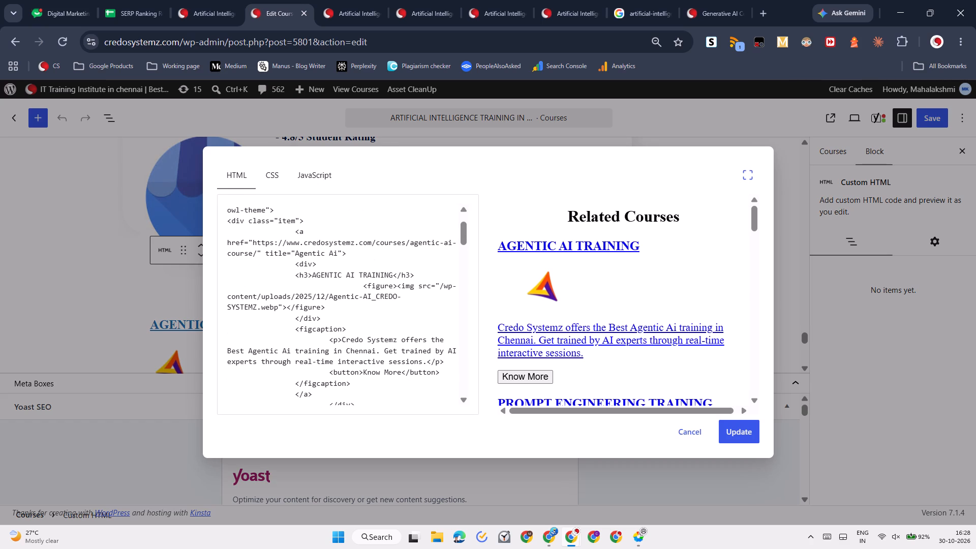
scroll(297, 254, "up", 1)
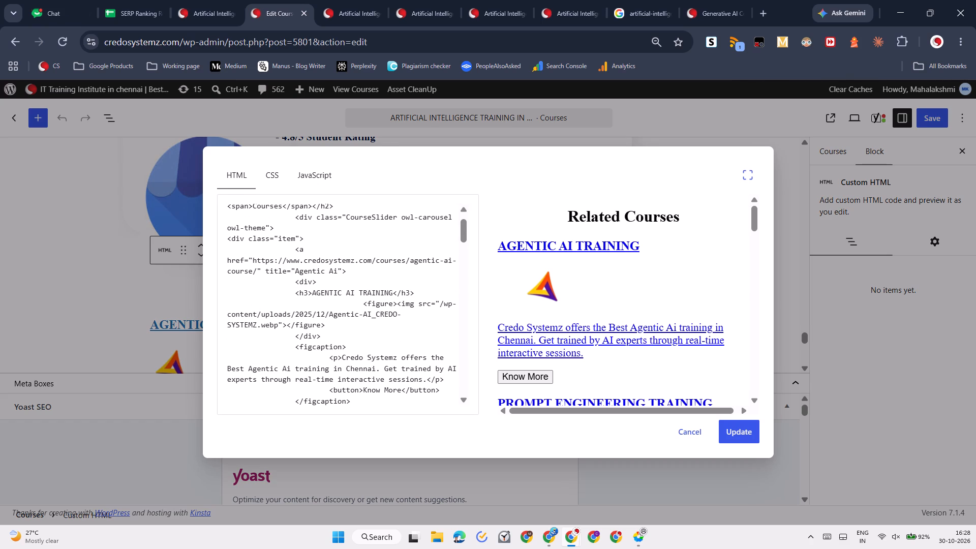
scroll(231, 242, "up", 1)
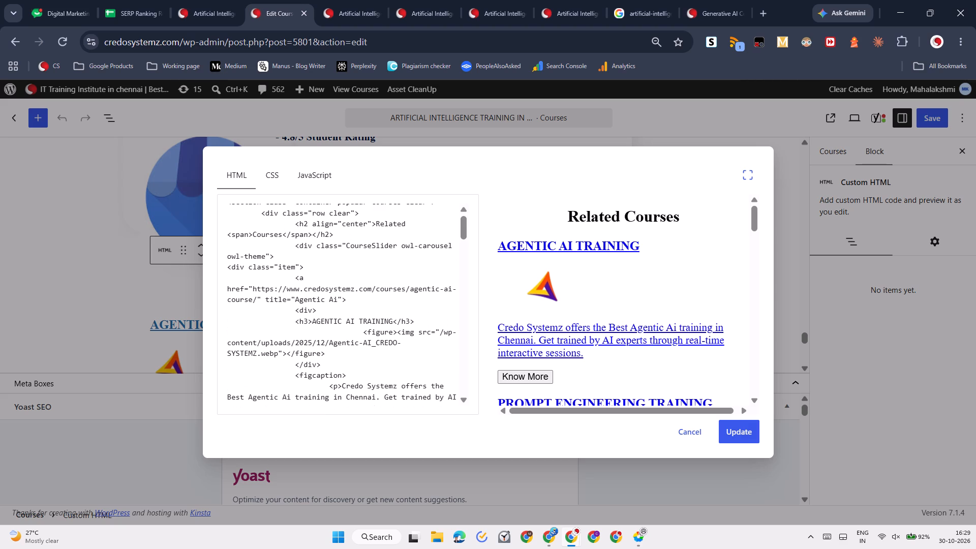
scroll(672, 296, "up", 2)
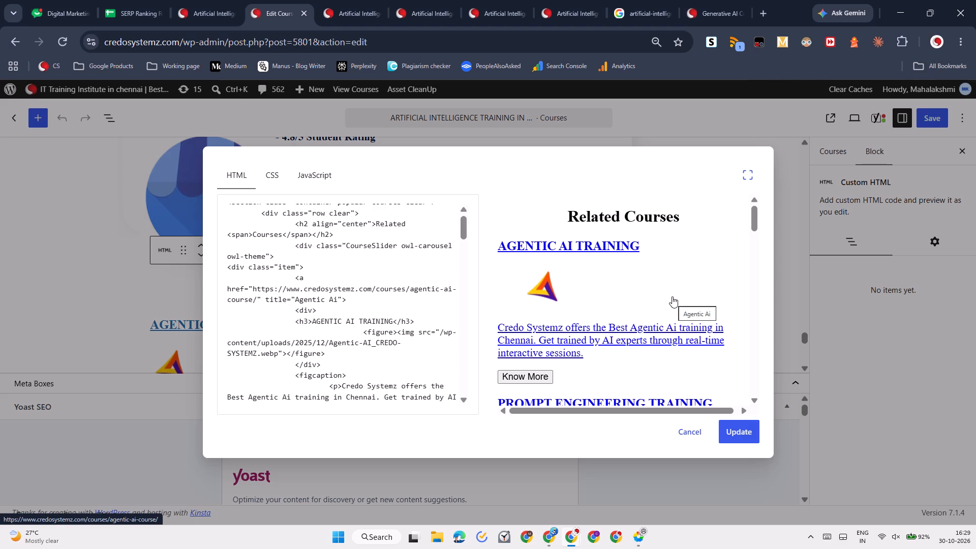
scroll(398, 302, "up", 1)
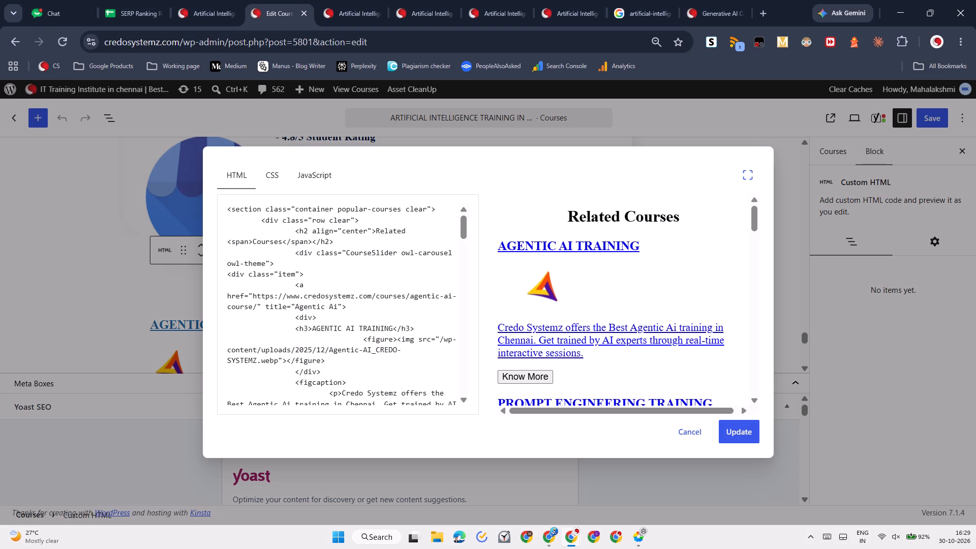
left_click_drag(293, 229, 327, 293)
left_click_drag(327, 293, 342, 466)
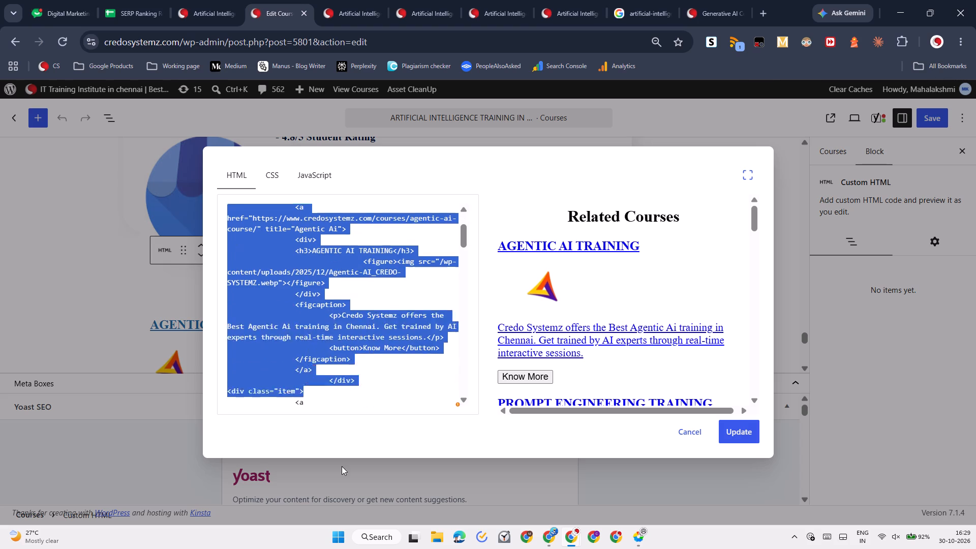
left_click_drag(342, 466, 345, 372)
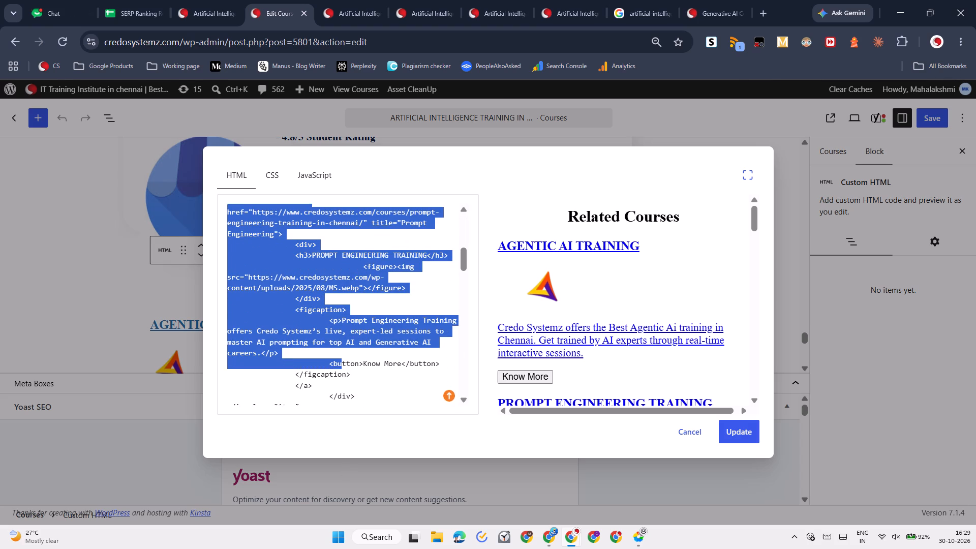
left_click_drag(345, 372, 363, 369)
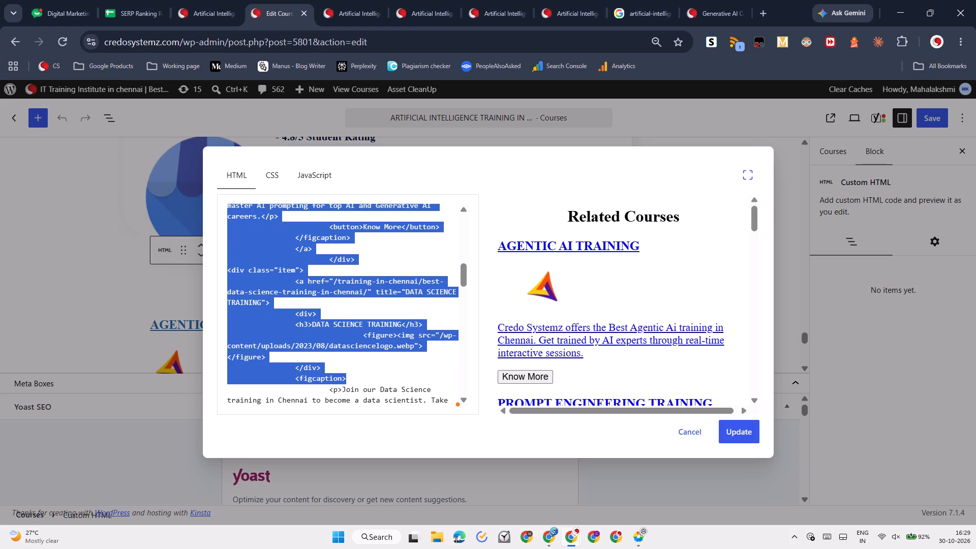
left_click_drag(363, 369, 380, 367)
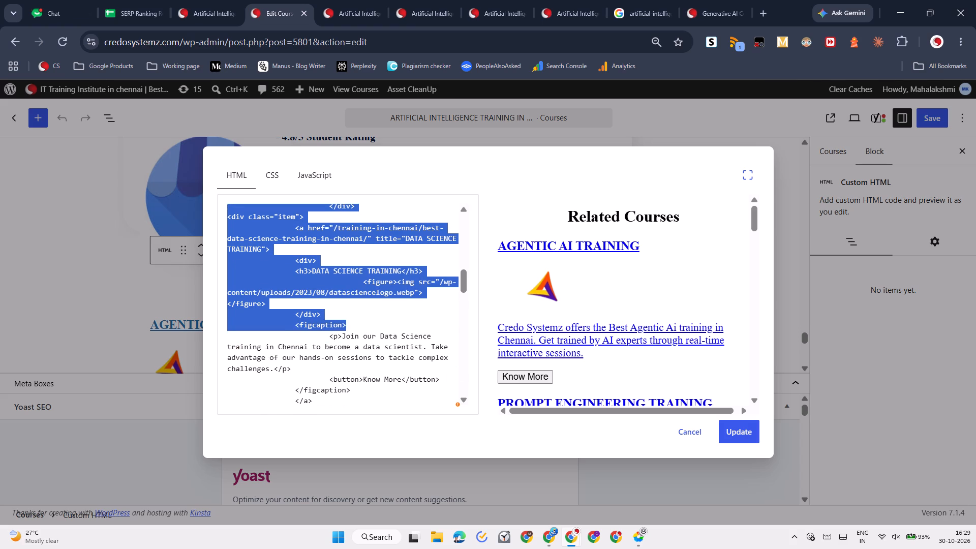
left_click_drag(380, 367, 376, 320)
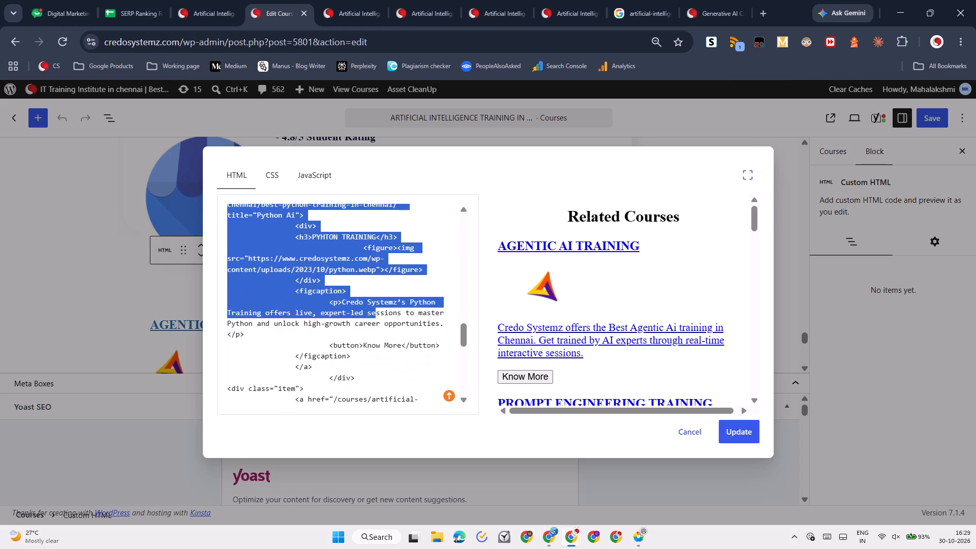
left_click_drag(376, 320, 372, 384)
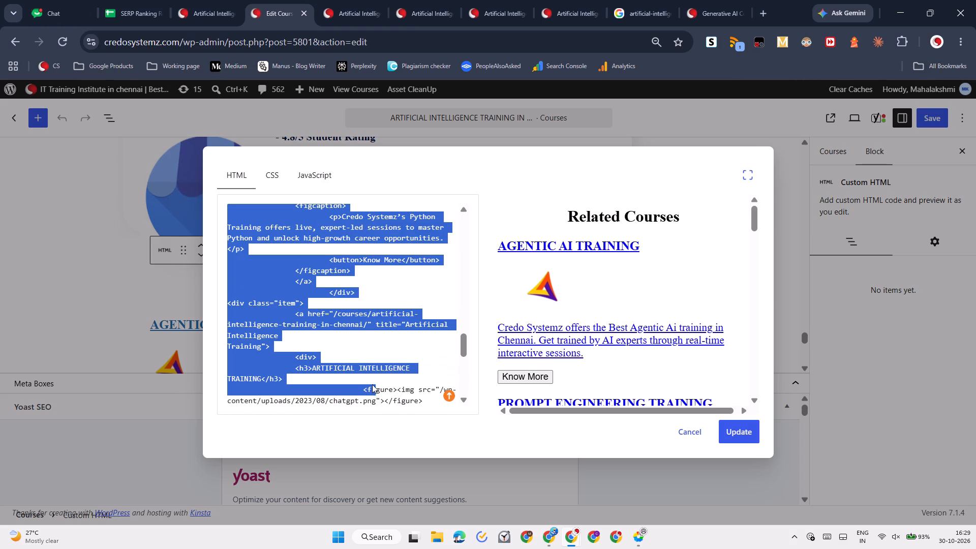
left_click_drag(372, 384, 364, 400)
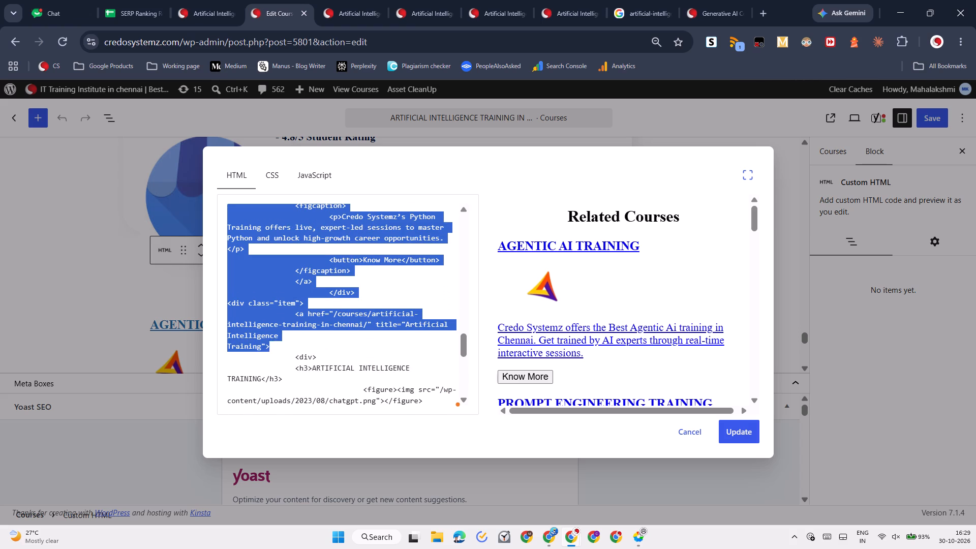
left_click_drag(364, 400, 354, 364)
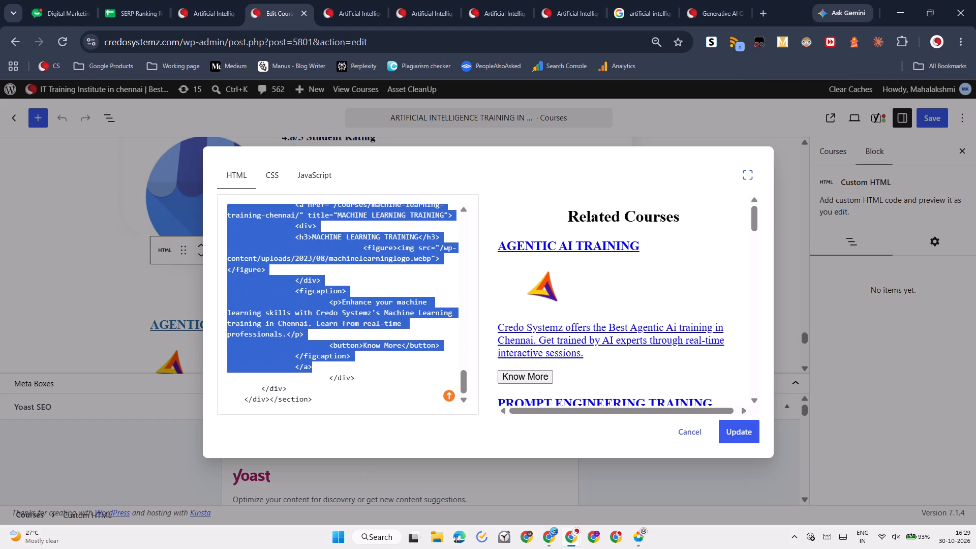
left_click_drag(354, 364, 348, 278)
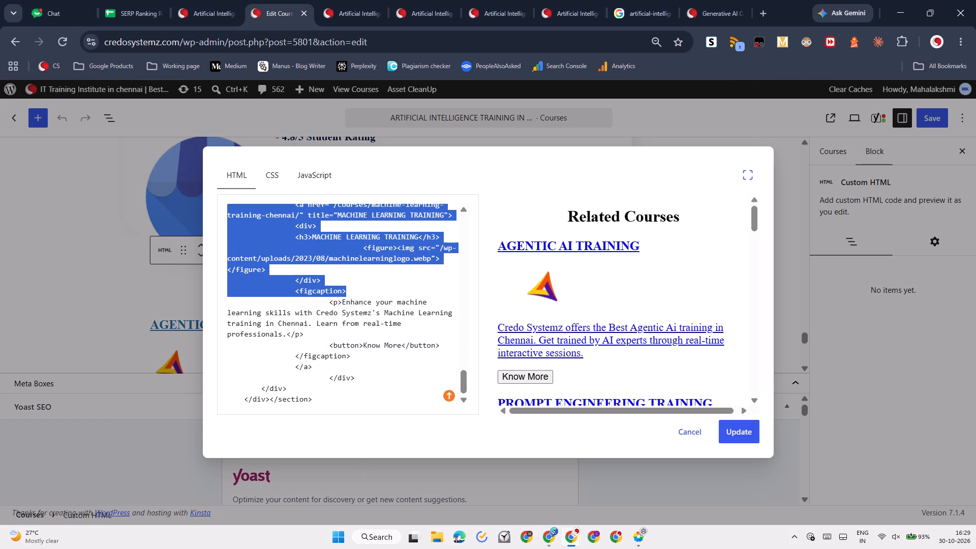
left_click_drag(348, 278, 346, 358)
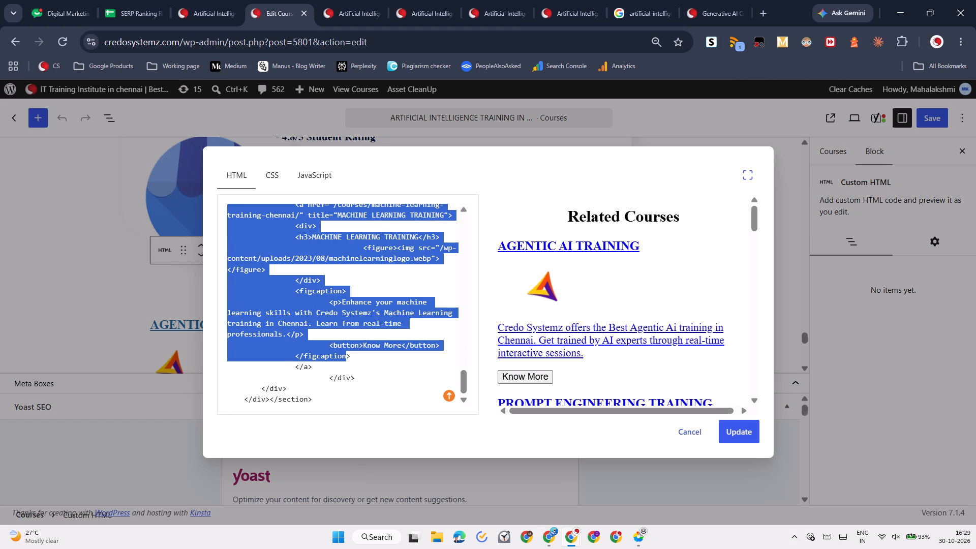
left_click_drag(346, 358, 363, 375)
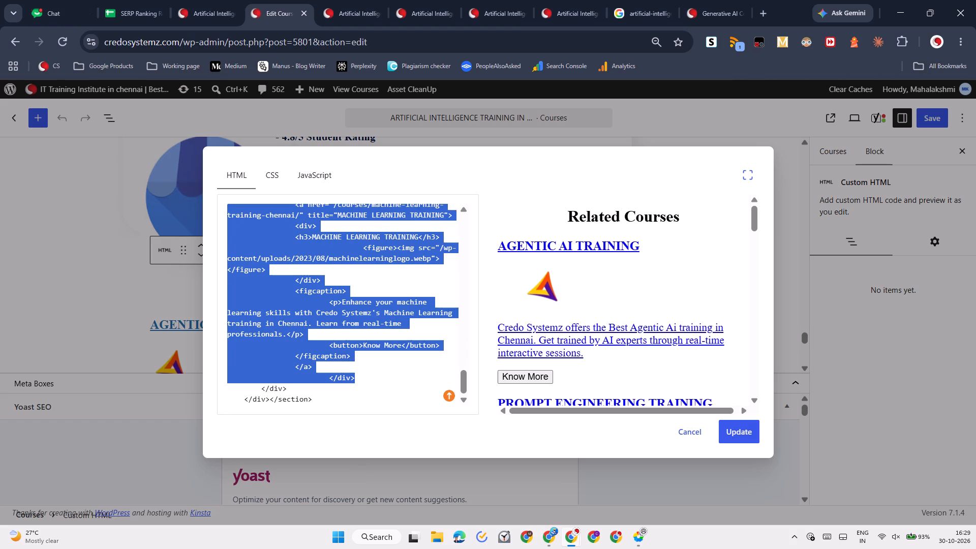
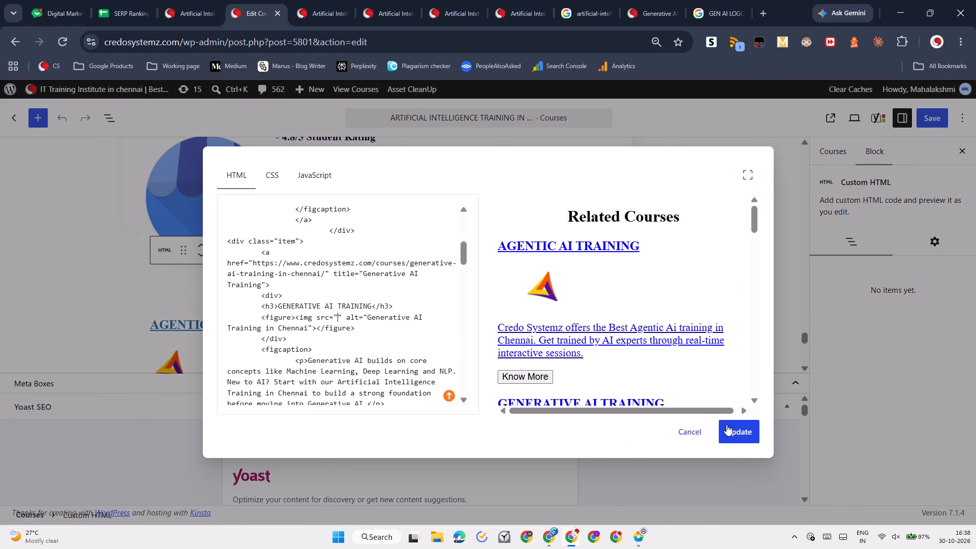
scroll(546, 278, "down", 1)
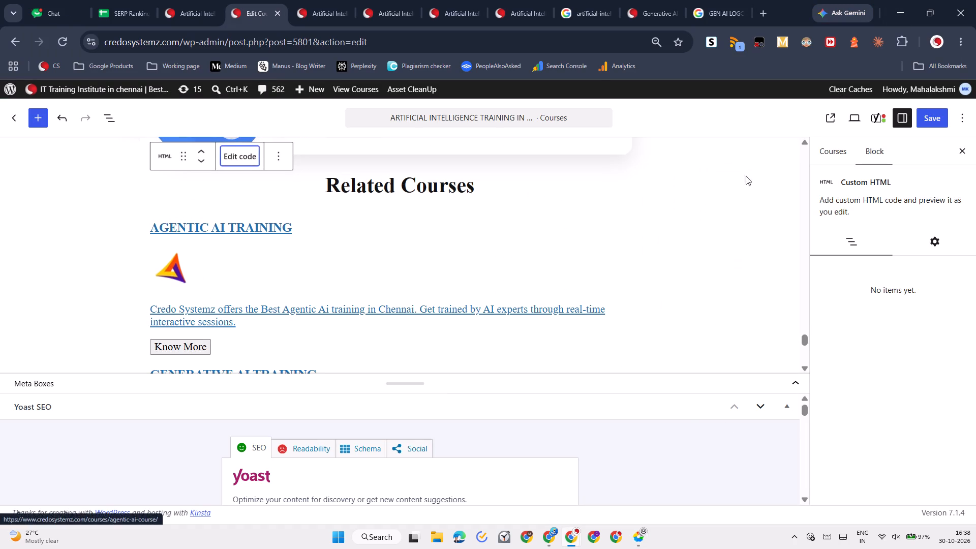
Open a preview of the edited Artificial Intelligence Training page in a new tab.
left_click(849, 120)
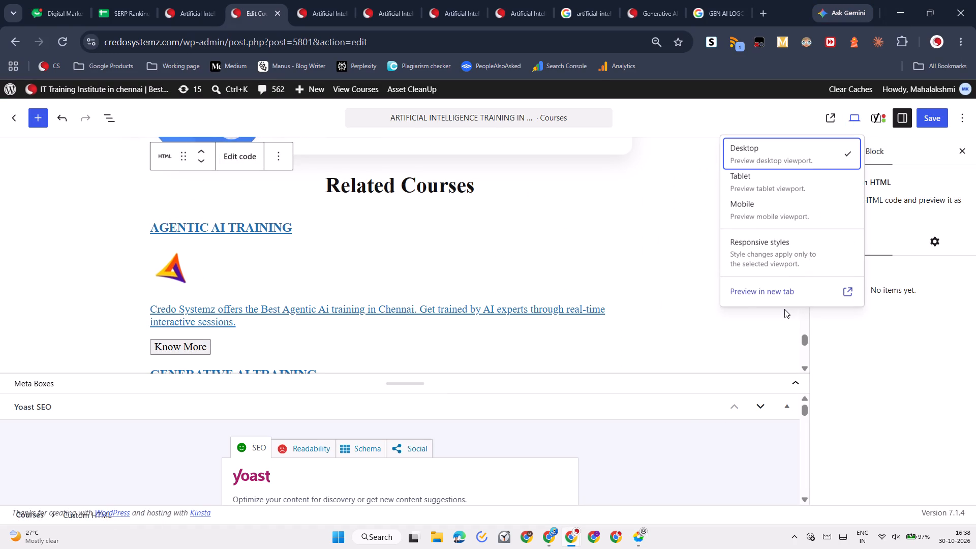
left_click(779, 298)
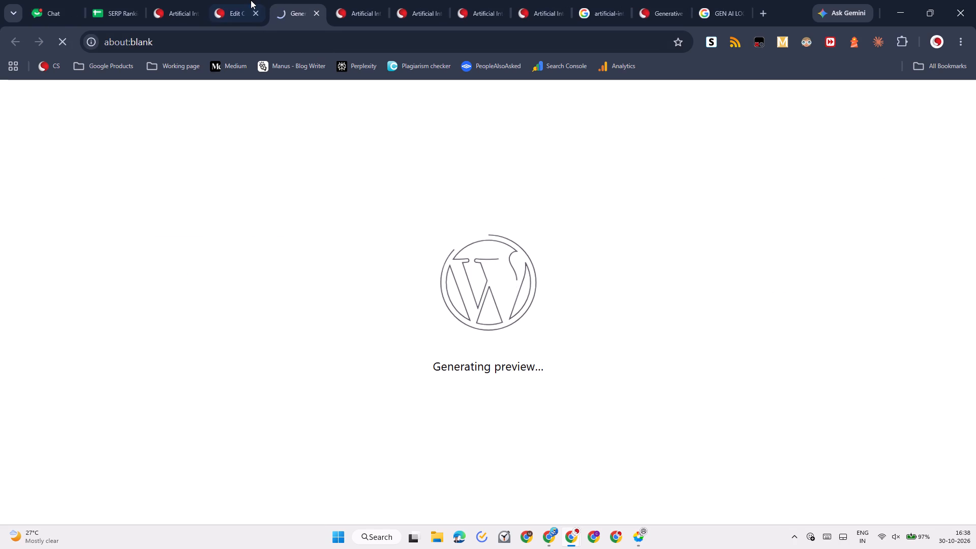
Duplicate the browser tab holding the Artificial Intelligence Training course editor.
left_click(251, 0)
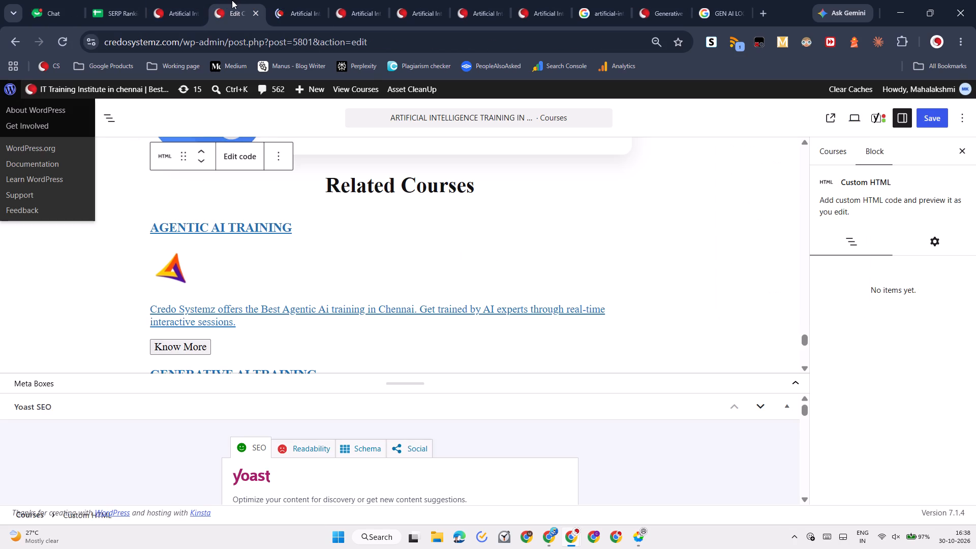
right_click(232, 0)
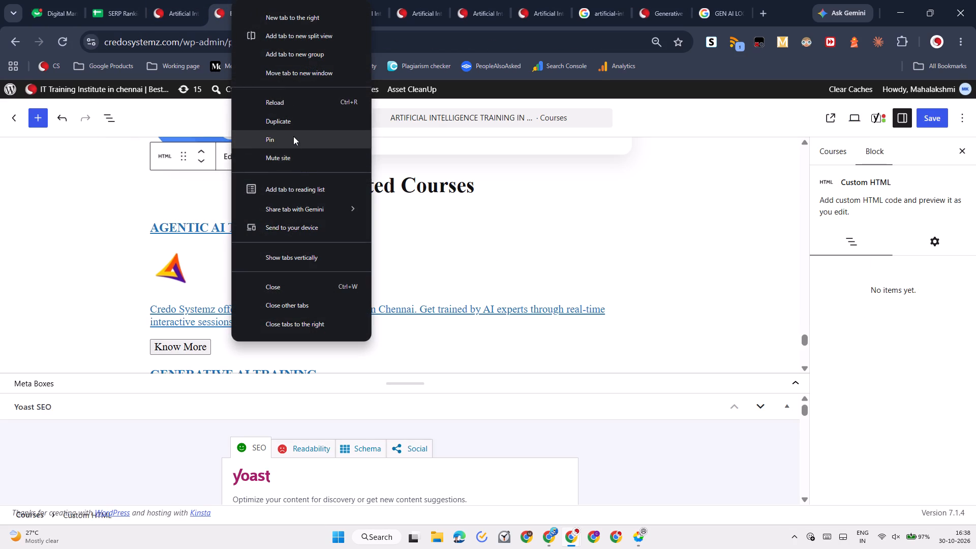
left_click(296, 123)
Examine the cards in the Related Courses section on the course page preview.
left_click(318, 0)
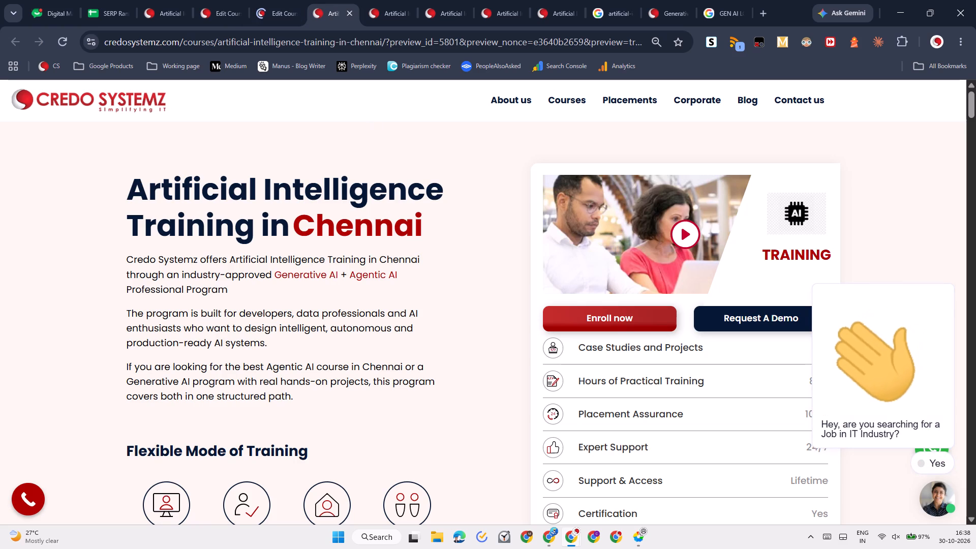
left_click_drag(971, 102, 975, 213)
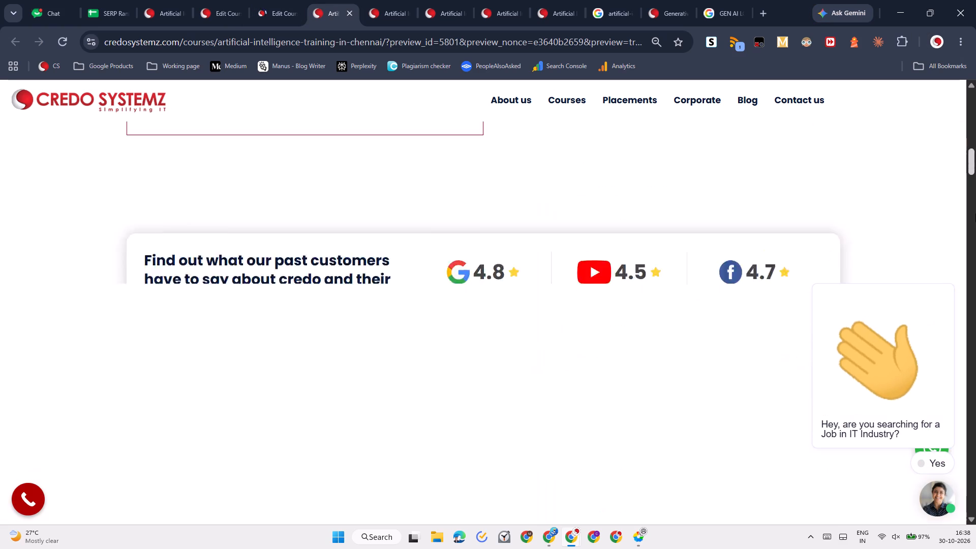
left_click_drag(975, 213, 975, 355)
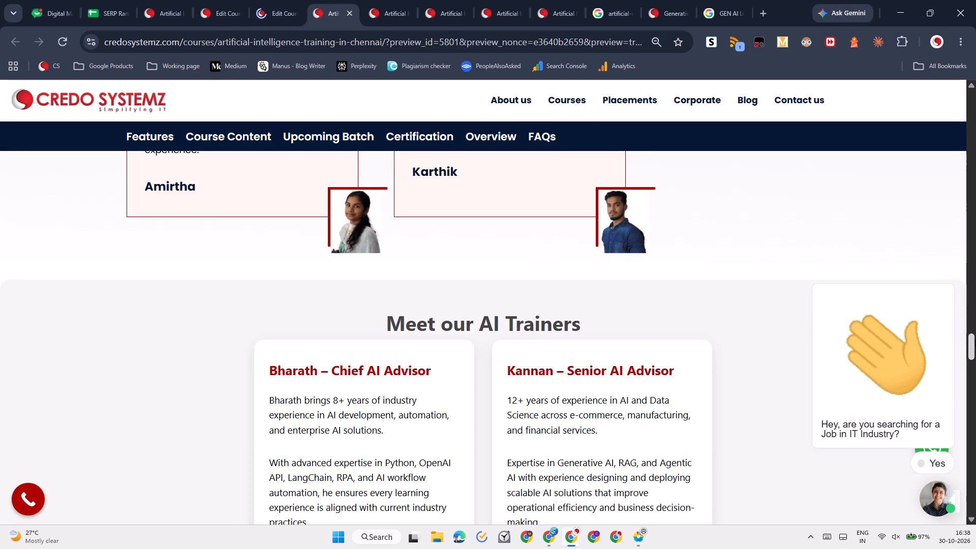
left_click_drag(975, 342, 974, 516)
scroll(507, 270, "up", 2)
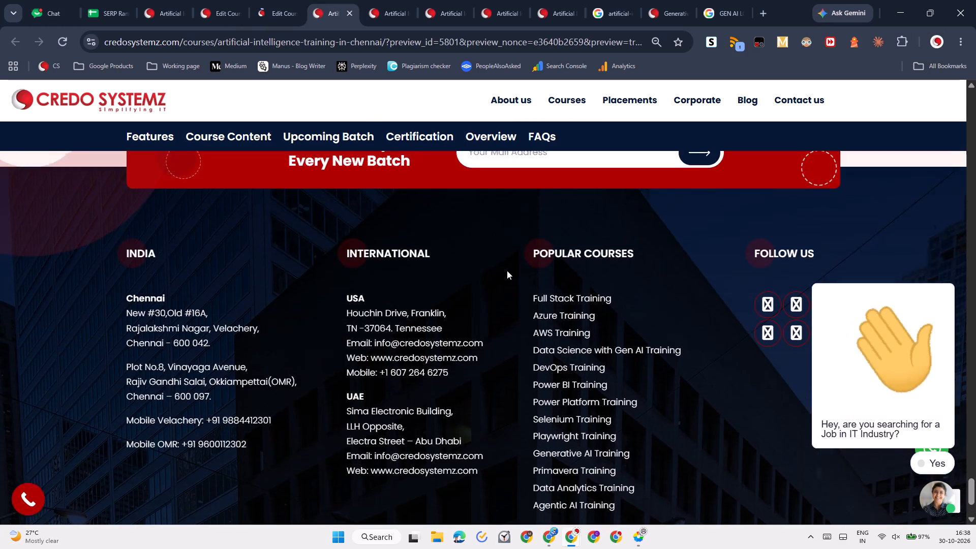
scroll(507, 270, "up", 4)
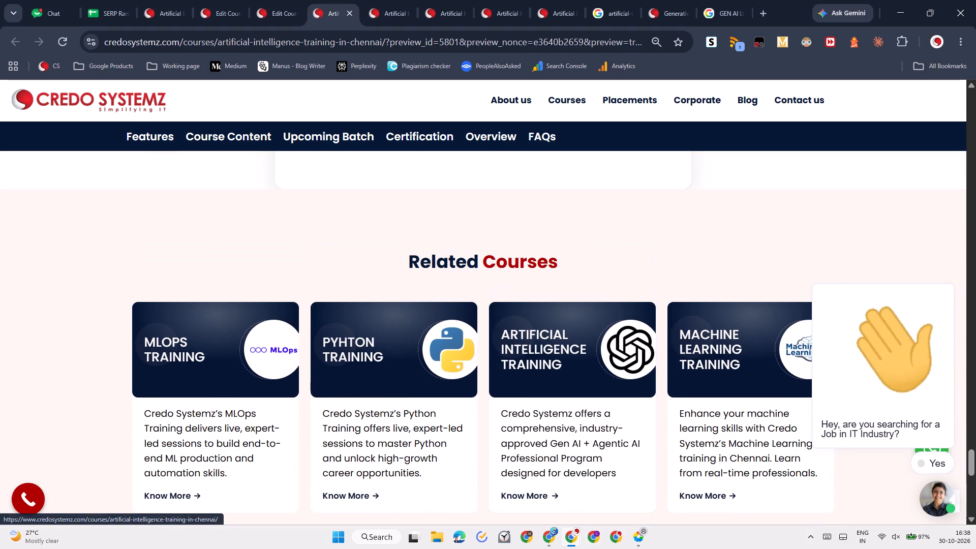
scroll(507, 270, "up", 1)
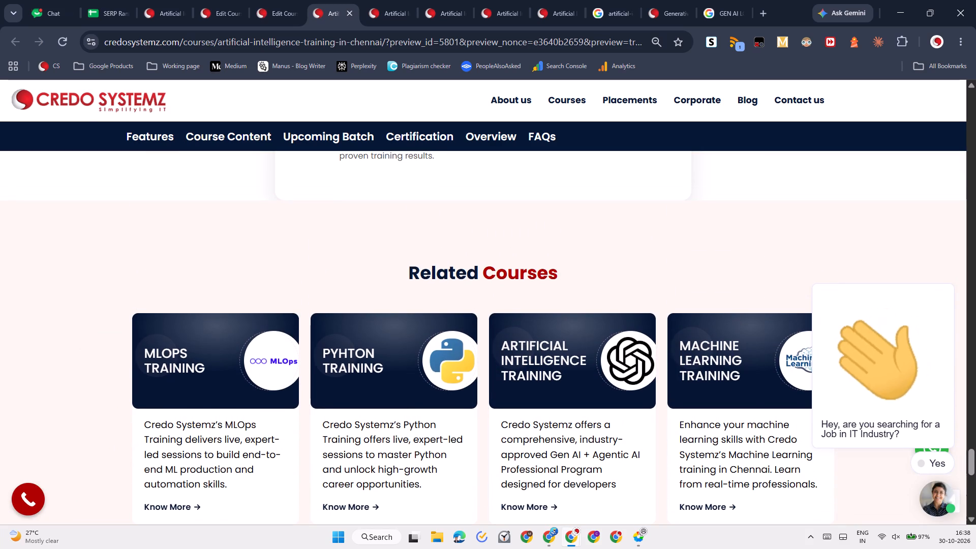
Compare the duplicated course editor with the original editor tab and check the live course page.
left_click(289, 0)
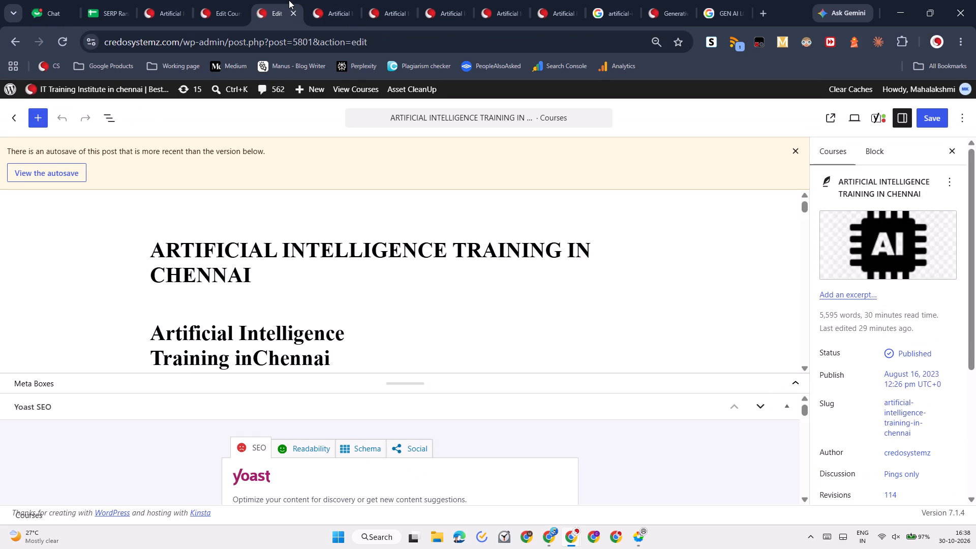
left_click(236, 0)
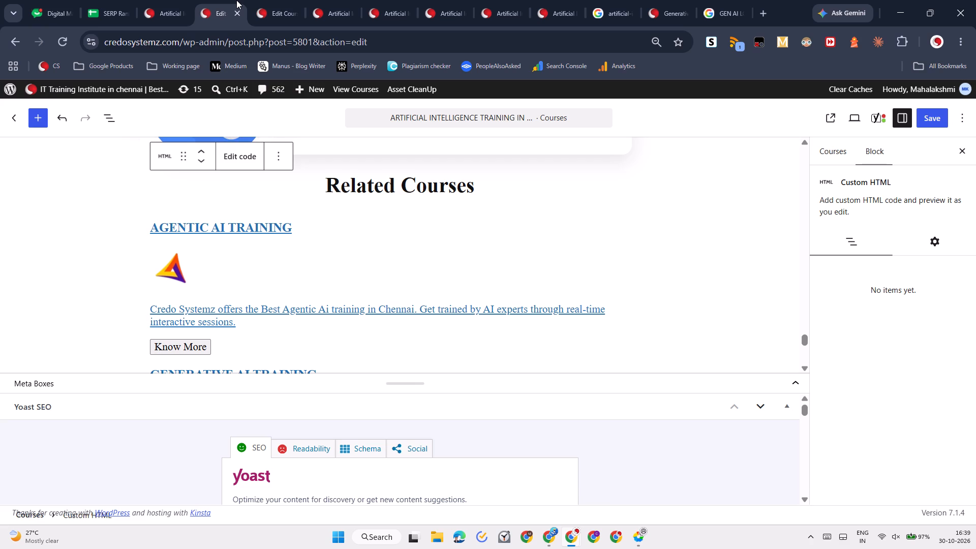
left_click(149, 0)
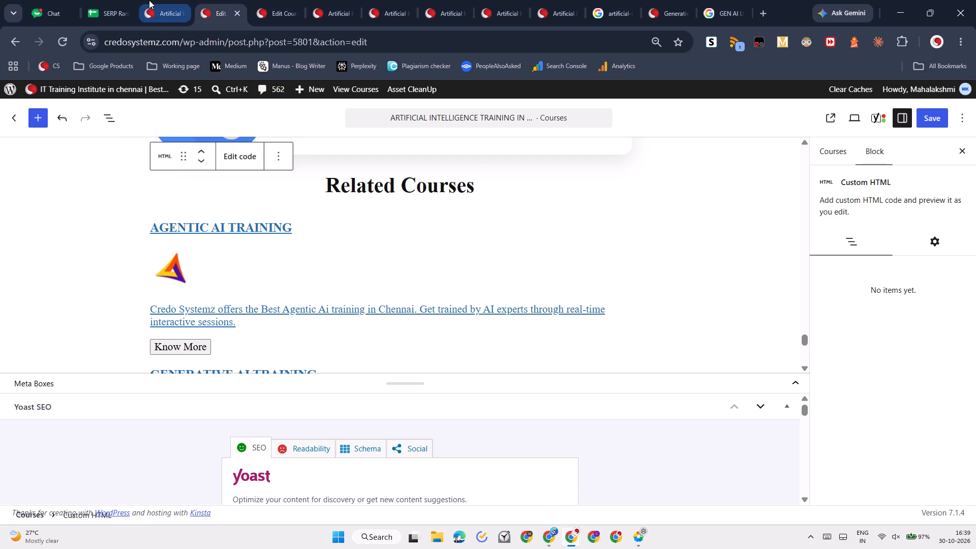
left_click(225, 0)
left_click(273, 0)
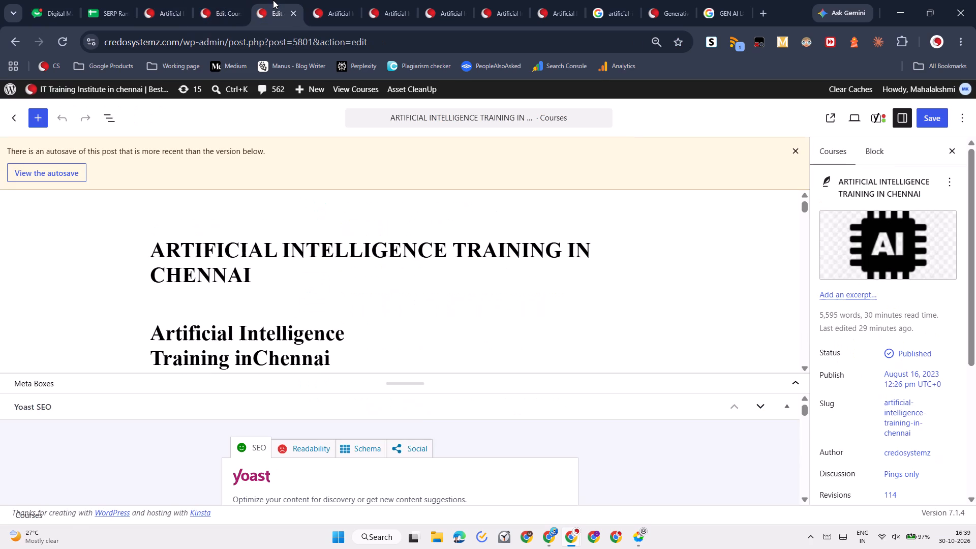
left_click(228, 7)
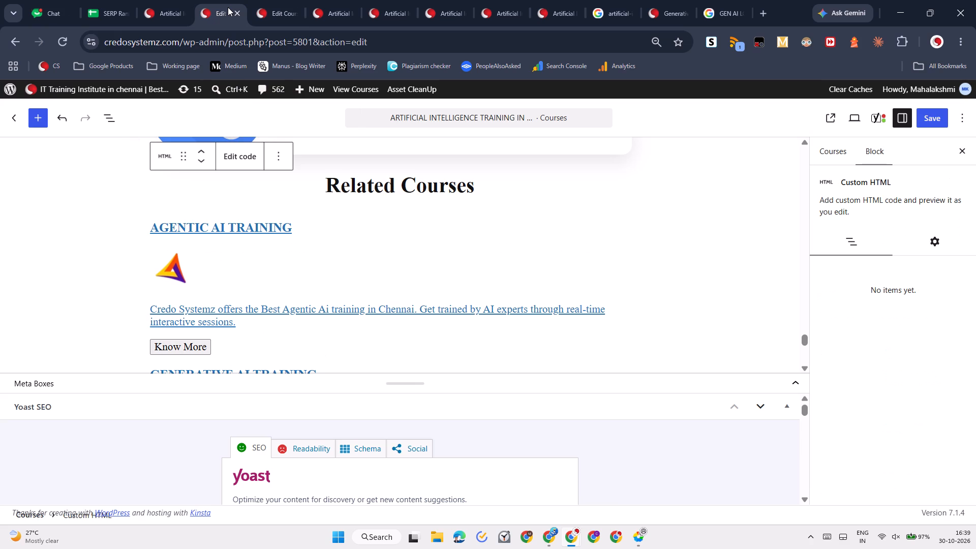
left_click(296, 0)
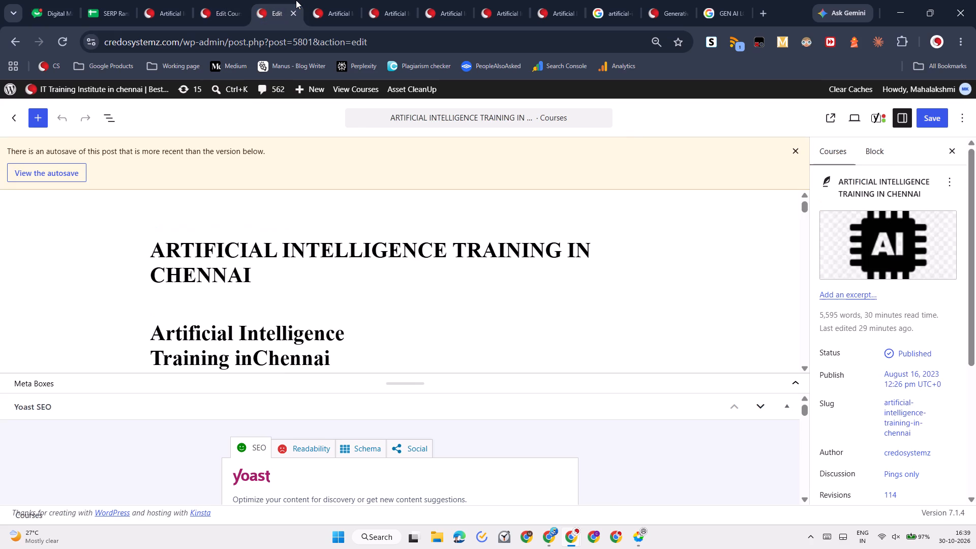
left_click(197, 0)
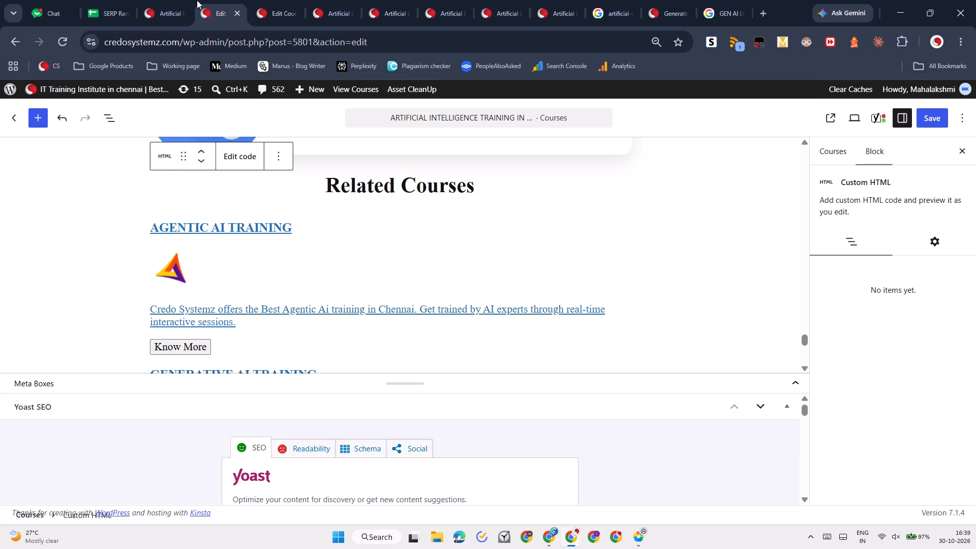
left_click(166, 0)
Leave the original course editor for the courses list, discarding its unsaved changes.
left_click(228, 0)
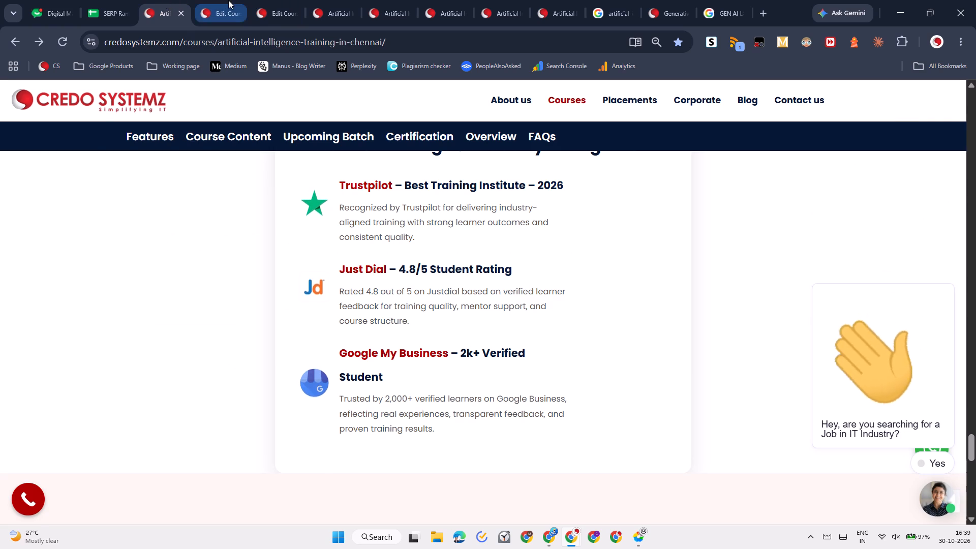
left_click(17, 116)
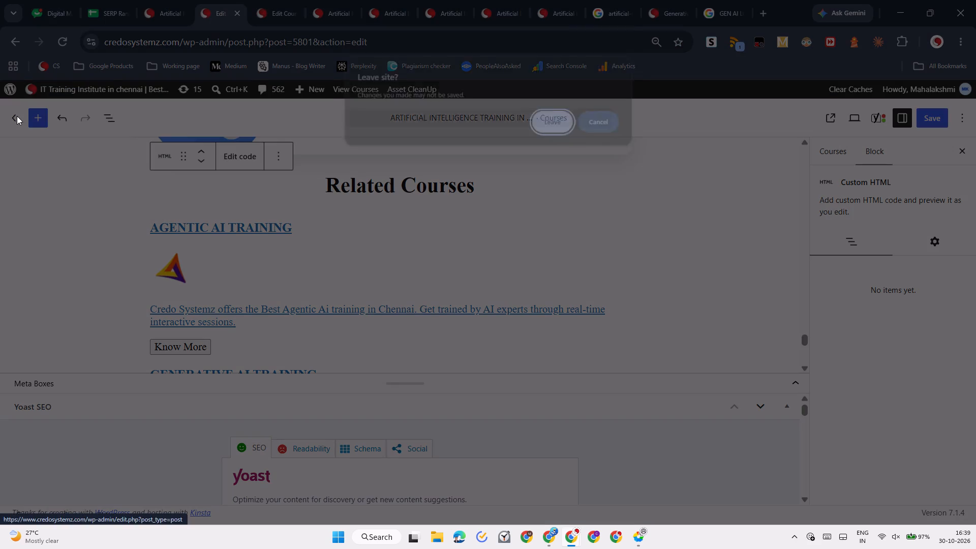
left_click(547, 115)
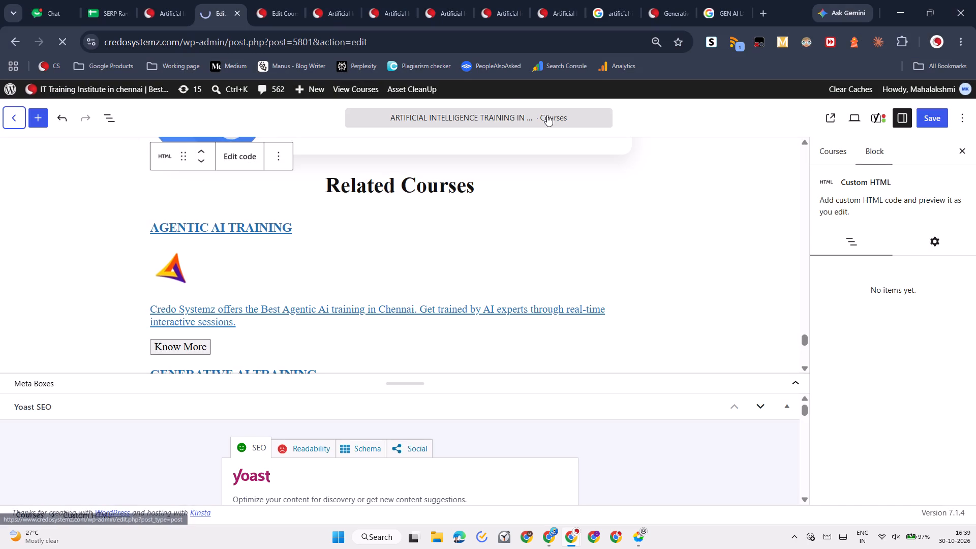
Dismiss the autosave notice in the duplicated course editor.
left_click(278, 0)
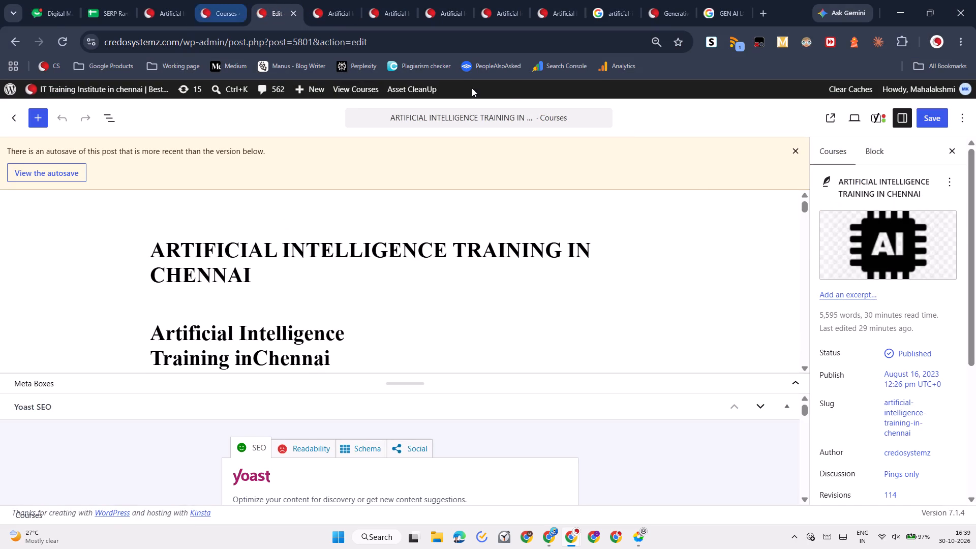
left_click(800, 150)
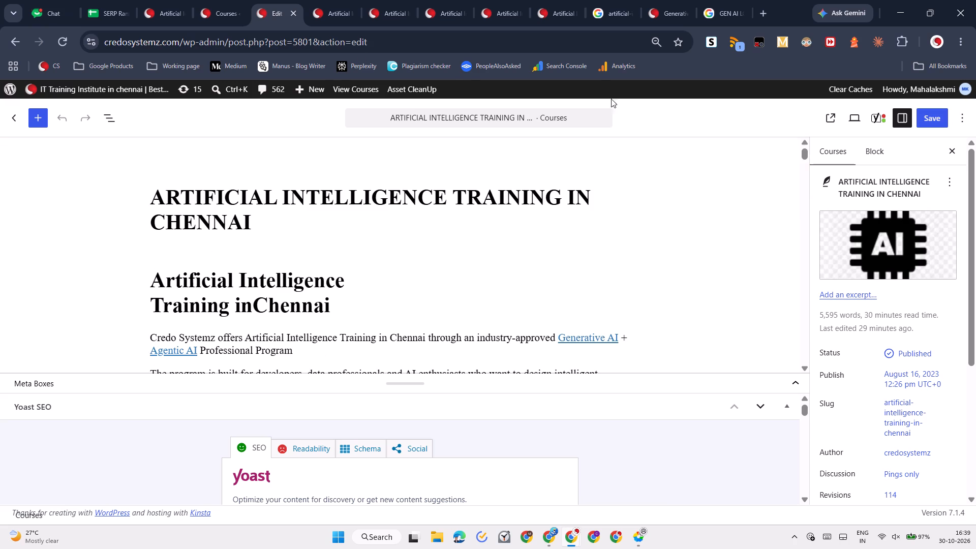
Upload generative-ai-training-credo-systemz from Downloads to the Media Library's Uncategorized folder and copy the file's URL.
left_click(229, 0)
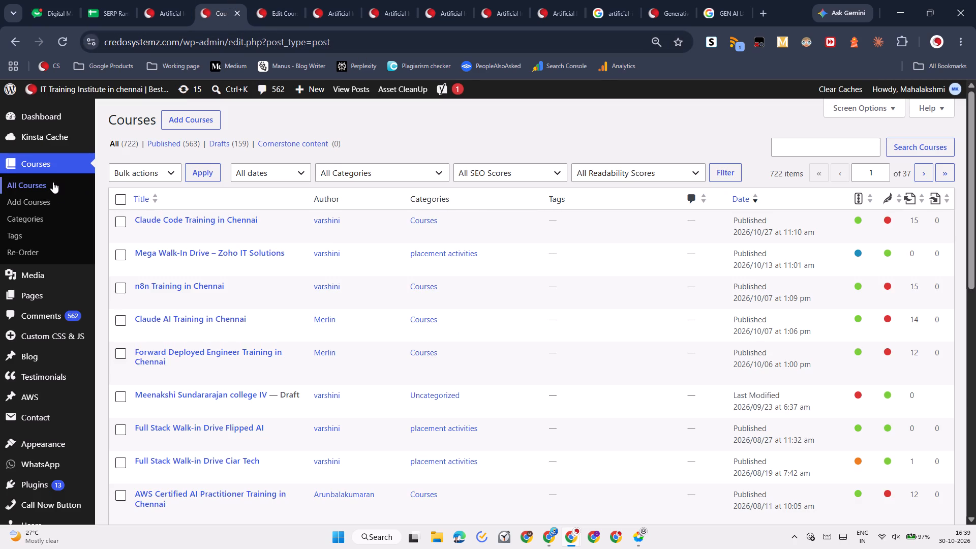
left_click(46, 273)
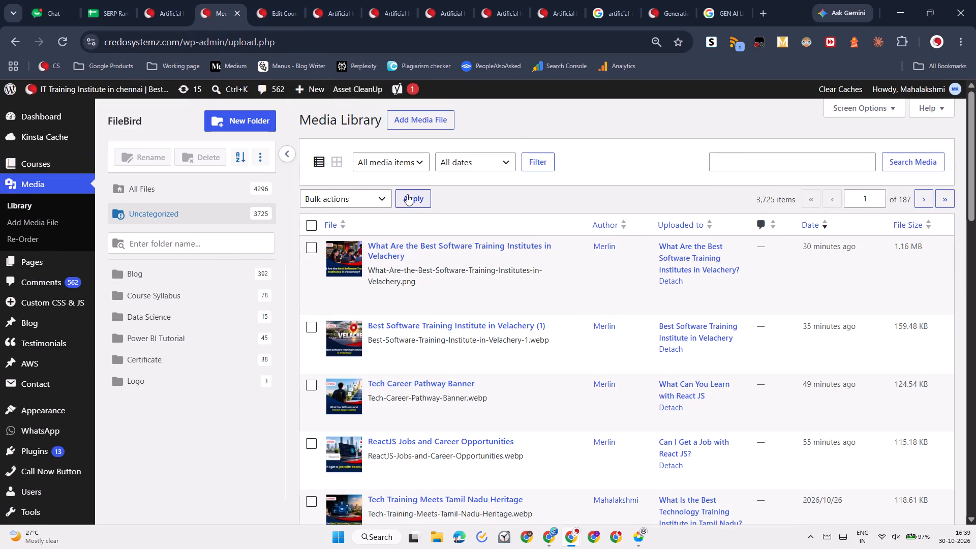
left_click(420, 111)
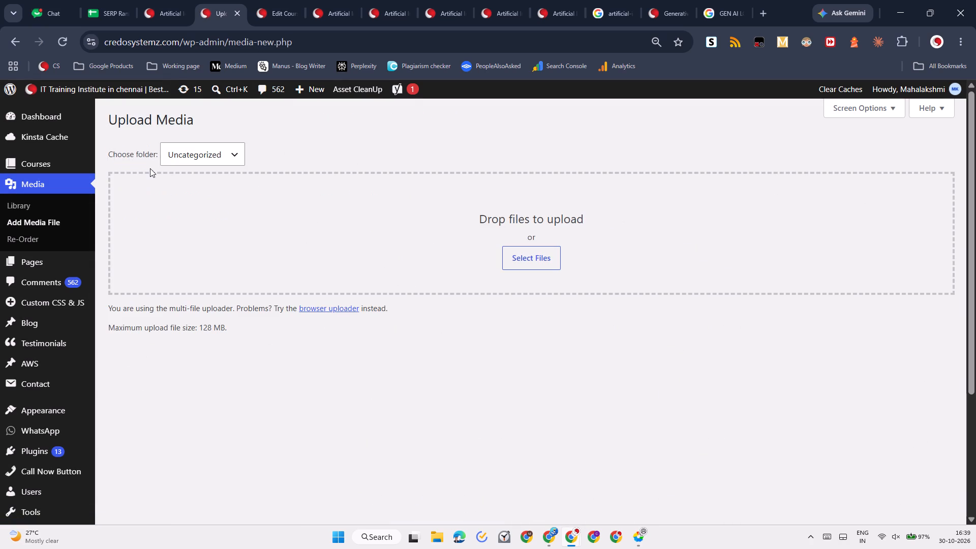
left_click(530, 266)
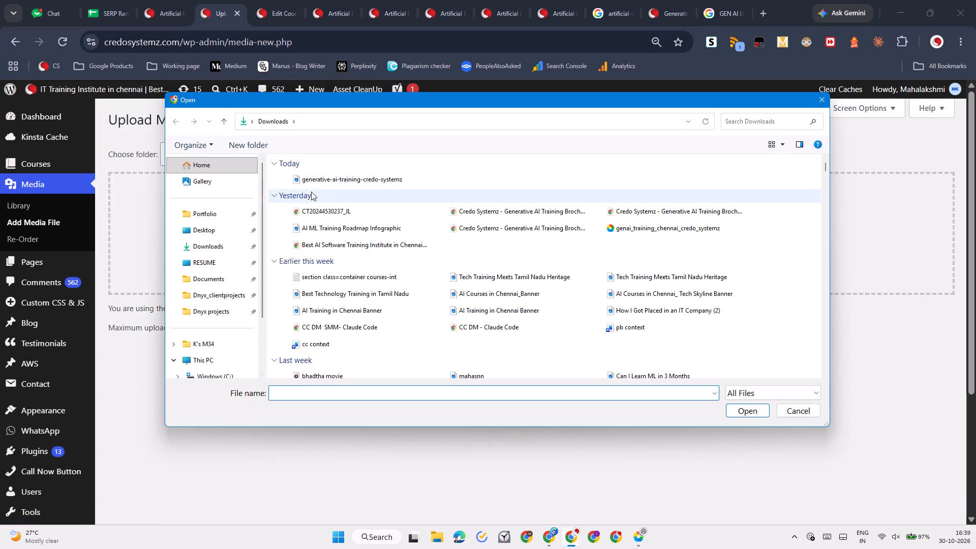
left_click(329, 182)
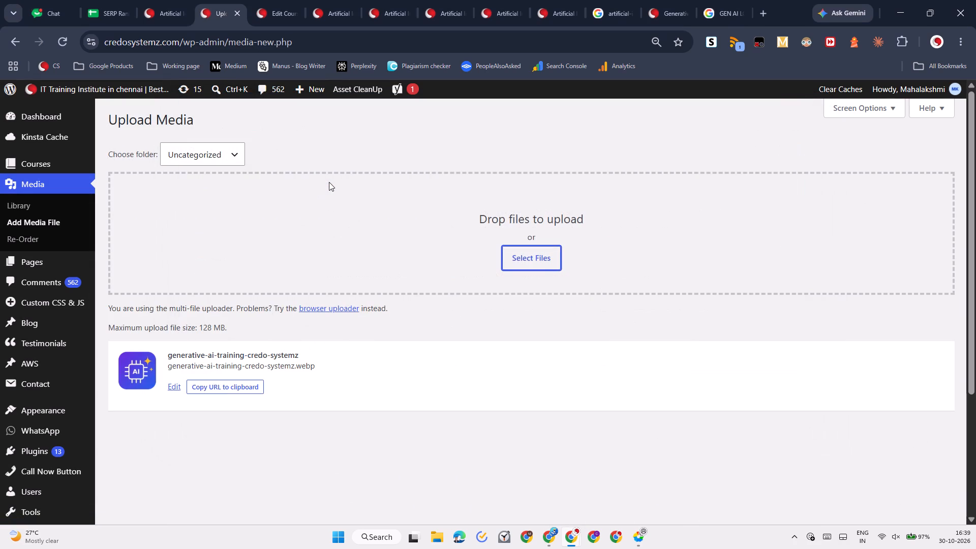
left_click(203, 388)
Open the Related Courses custom HTML block for code editing in the Artificial Intelligence Training in Chennai course editor.
left_click(264, 0)
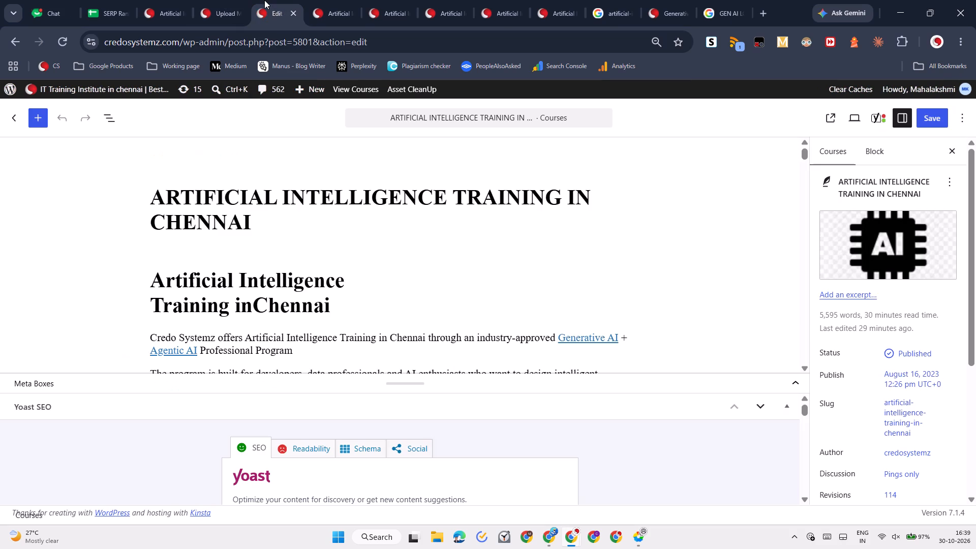
scroll(367, 235, "down", 1)
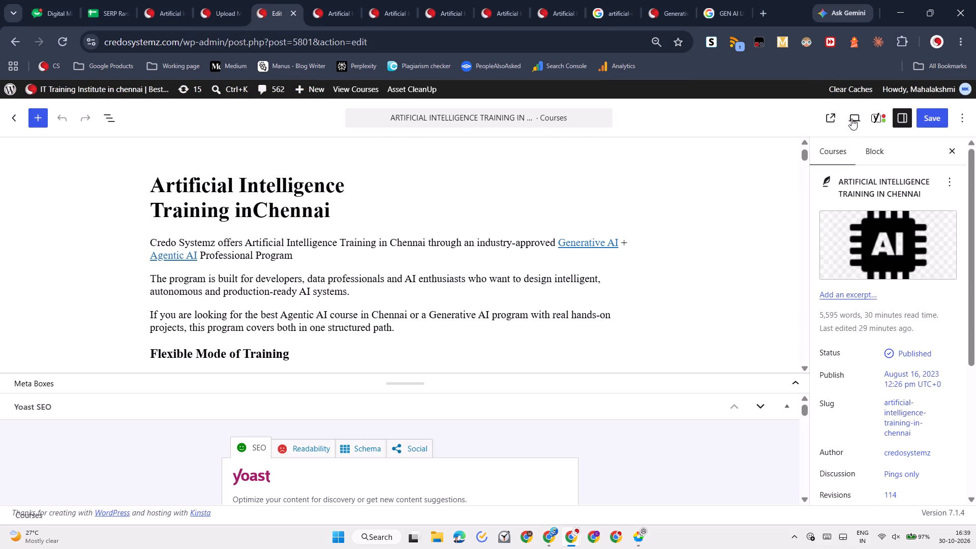
scroll(601, 262, "down", 7)
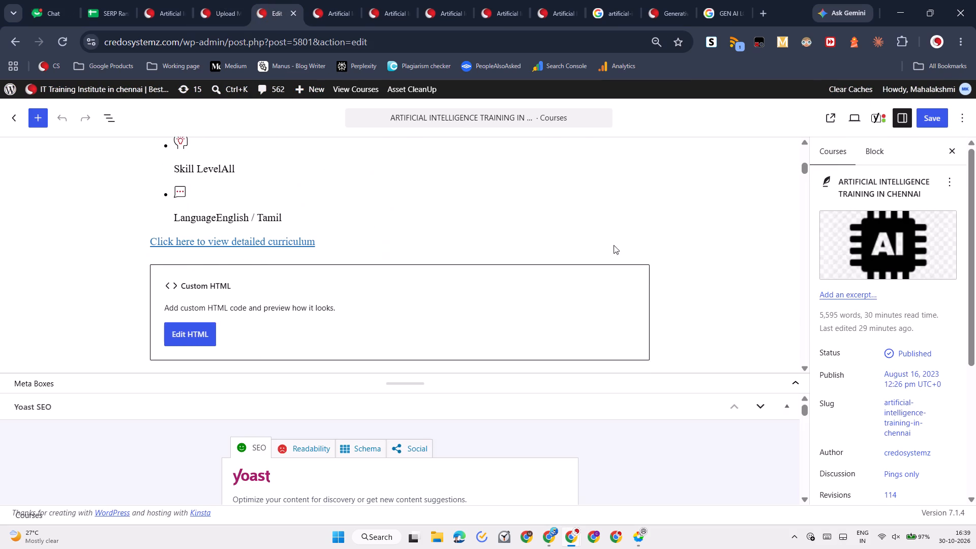
scroll(605, 264, "down", 7)
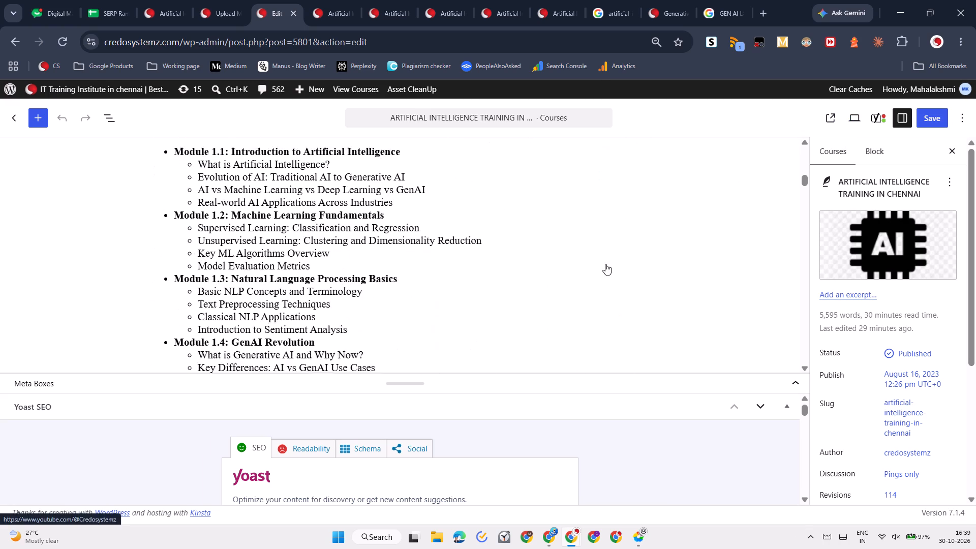
left_click_drag(806, 187, 820, 349)
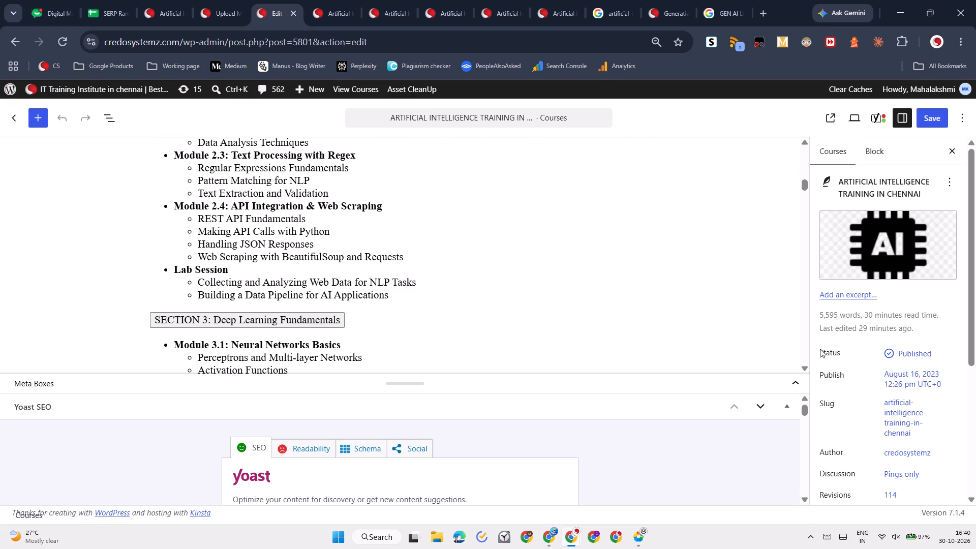
left_click_drag(820, 349, 819, 349)
left_click_drag(802, 185, 813, 286)
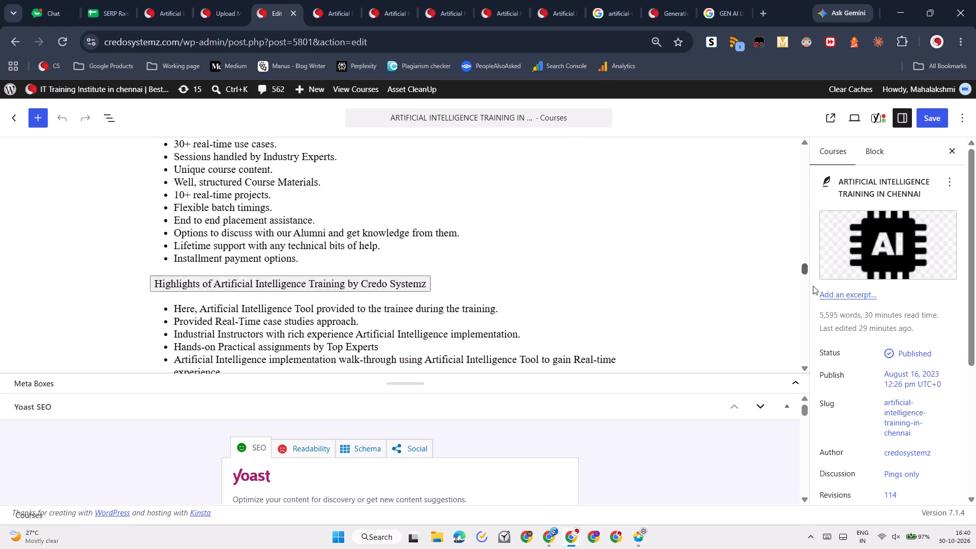
left_click_drag(813, 286, 820, 412)
scroll(568, 271, "up", 4)
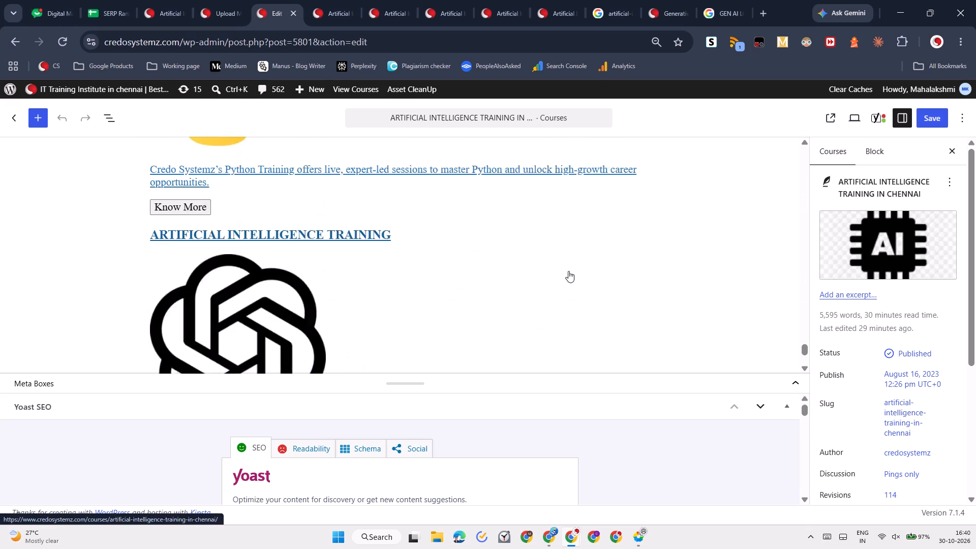
scroll(568, 271, "up", 1)
scroll(435, 239, "up", 6)
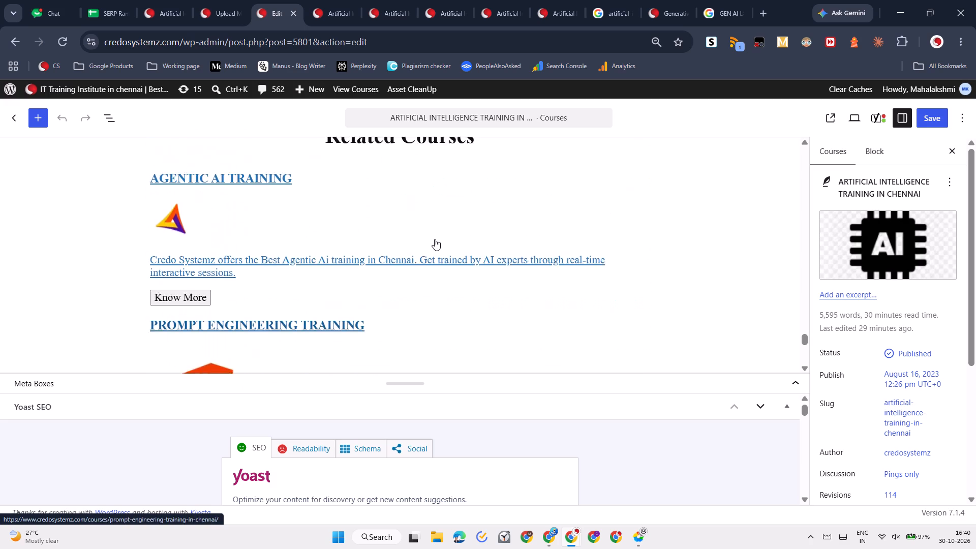
left_click(419, 267)
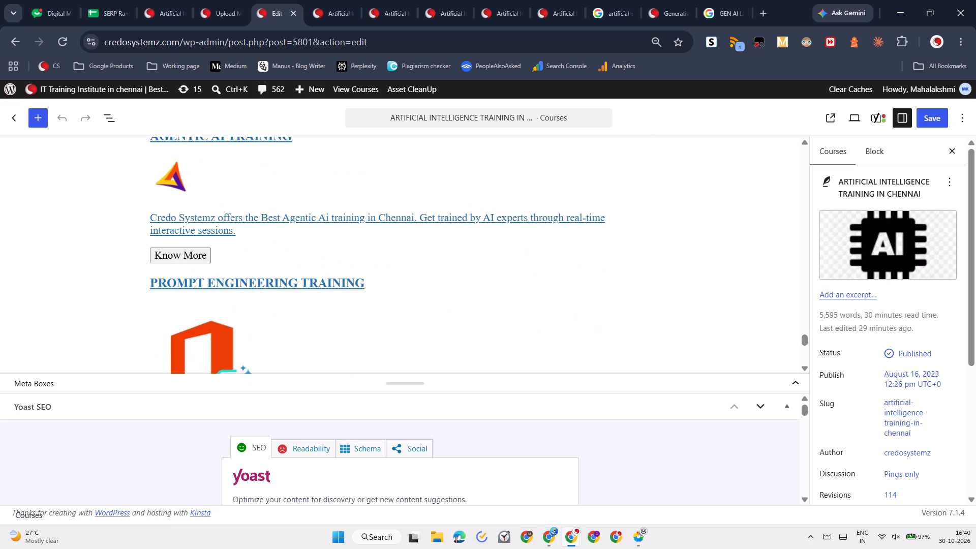
left_click(233, 151)
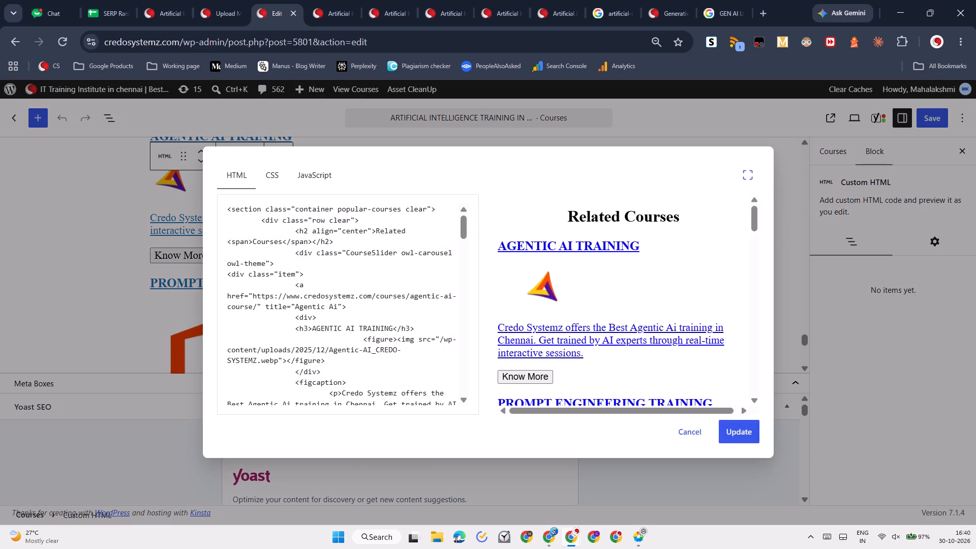
scroll(320, 331, "up", 1)
scroll(573, 368, "down", 1)
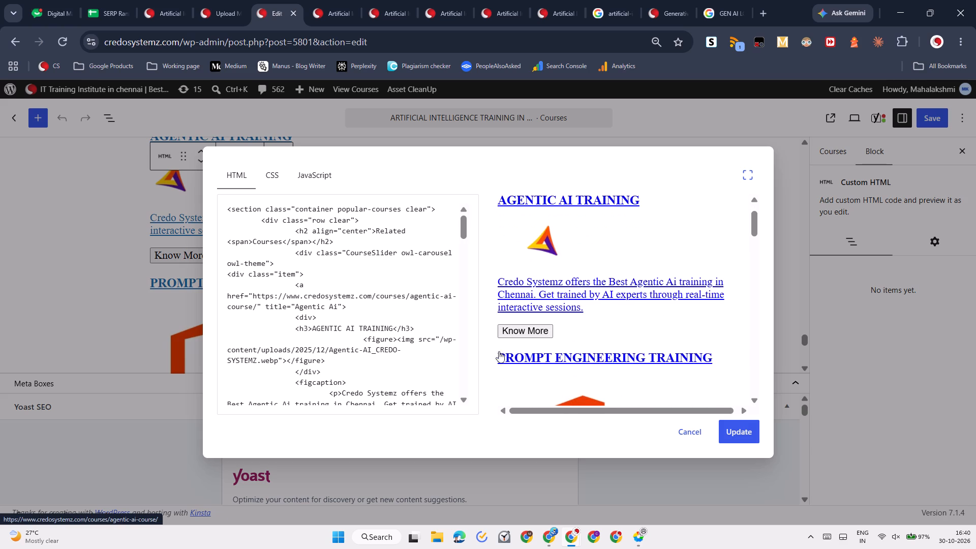
scroll(378, 317, "down", 1)
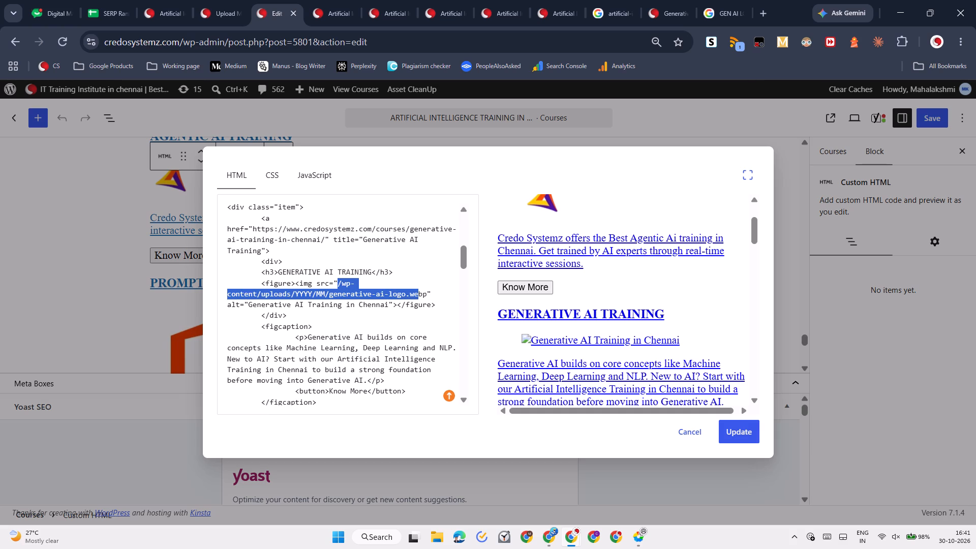
left_click_drag(420, 294, 425, 293)
left_click_drag(425, 293, 426, 294)
key("BackSpace")
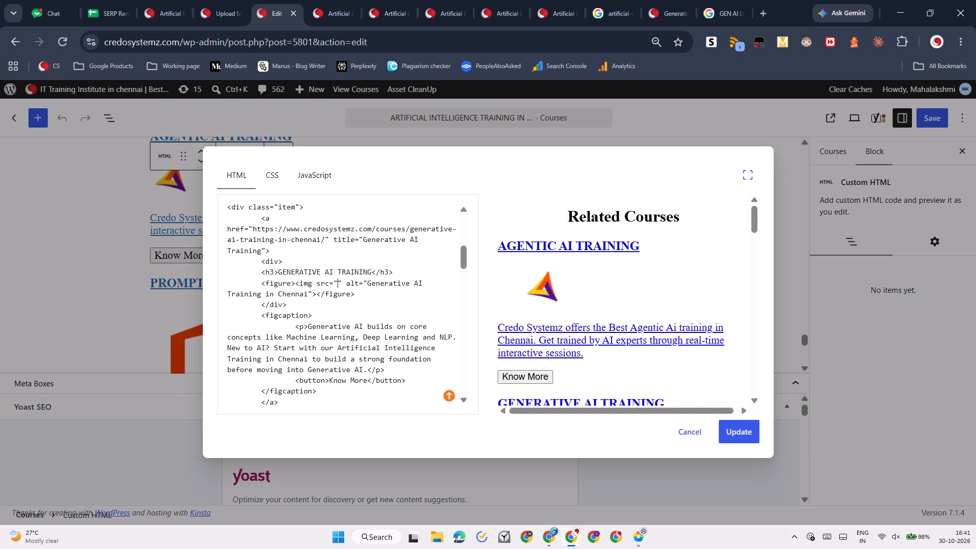
left_click(196, 0)
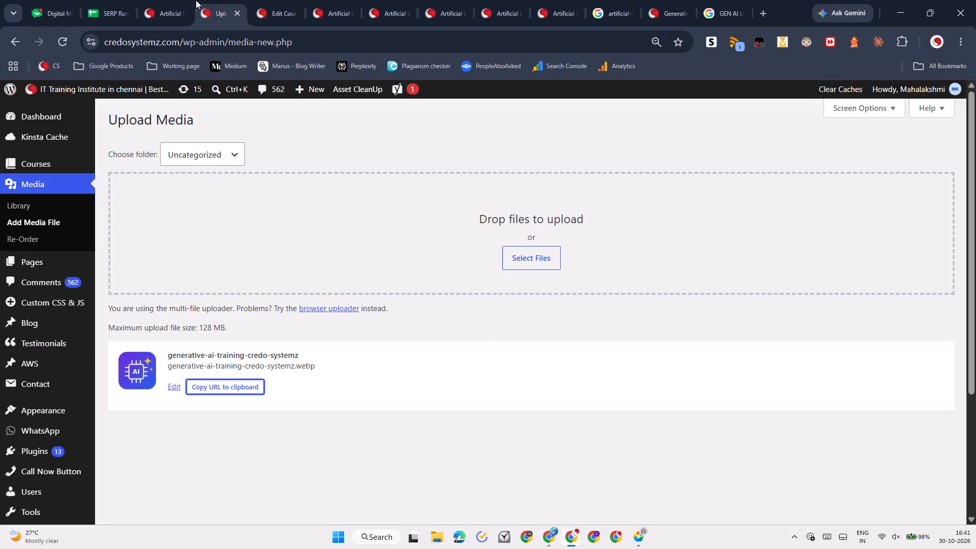
left_click(248, 382)
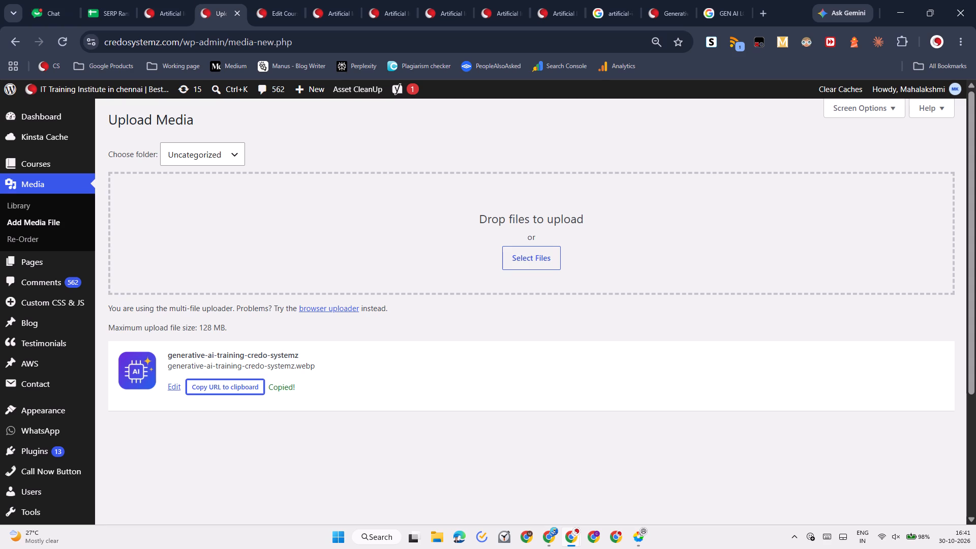
left_click(274, 0)
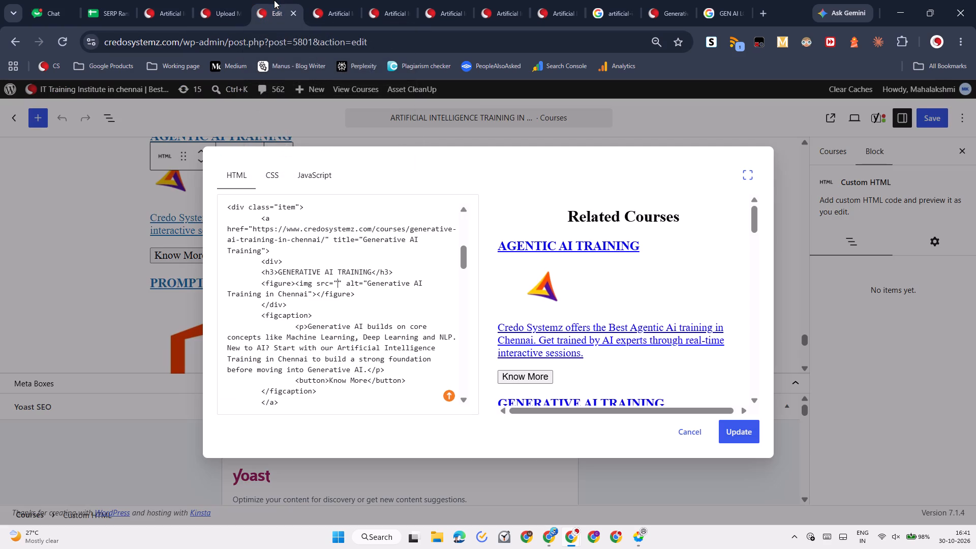
key("ctrl+v")
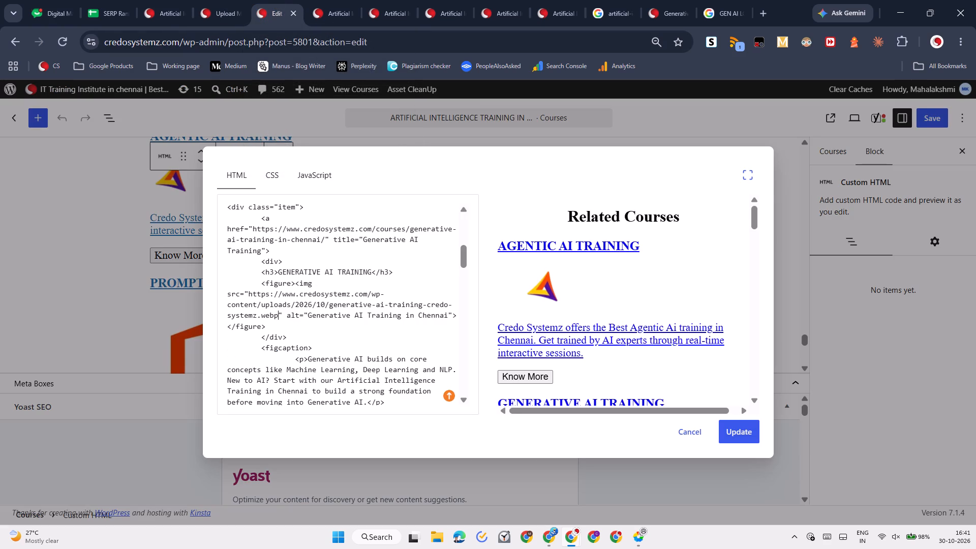
left_click(739, 435)
Check the Generative AI card's logo, text and position in the Related Courses block within the course editor.
scroll(540, 250, "down", 1)
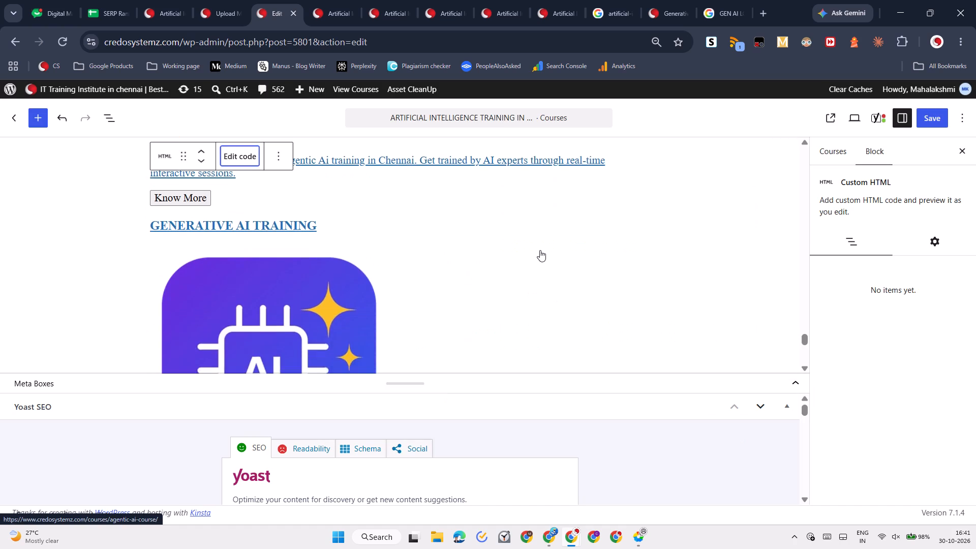
scroll(540, 250, "down", 2)
scroll(540, 250, "up", 4)
scroll(540, 250, "down", 3)
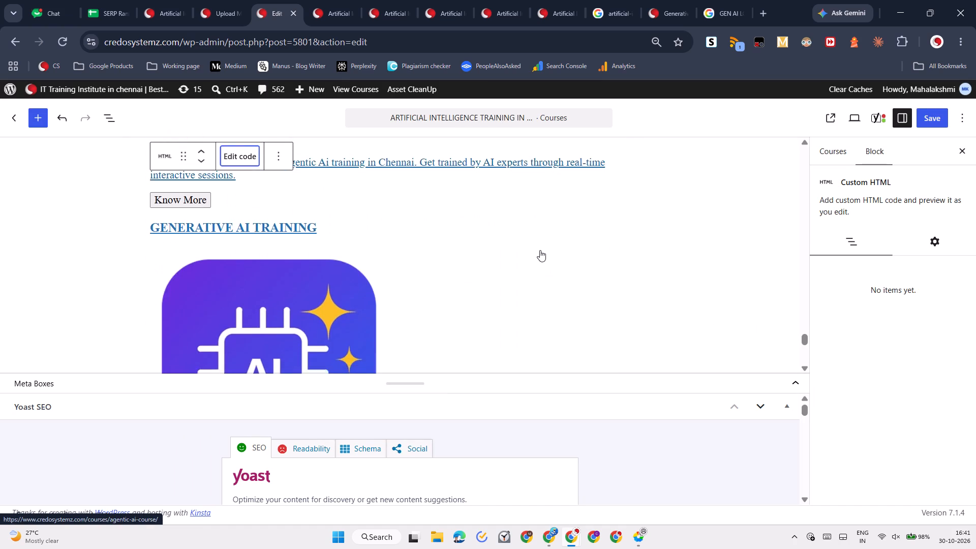
scroll(540, 250, "down", 2)
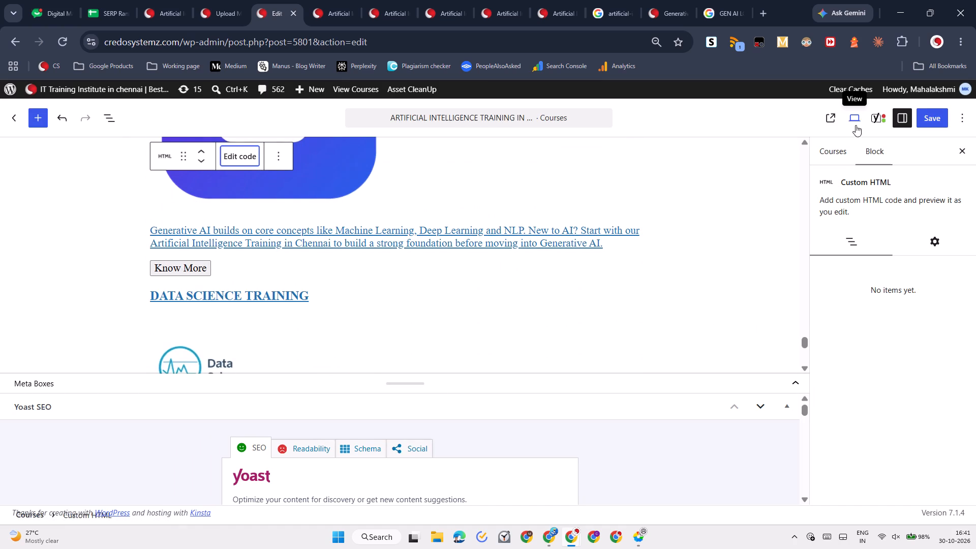
scroll(561, 206, "up", 1)
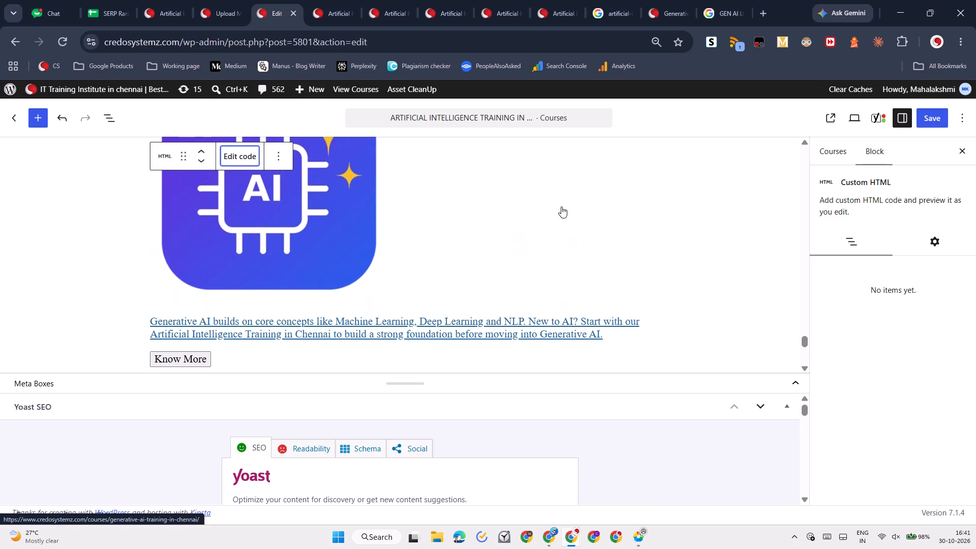
Preview the course page in a new tab and examine the cards across both pages of the Related Courses carousel.
left_click(854, 126)
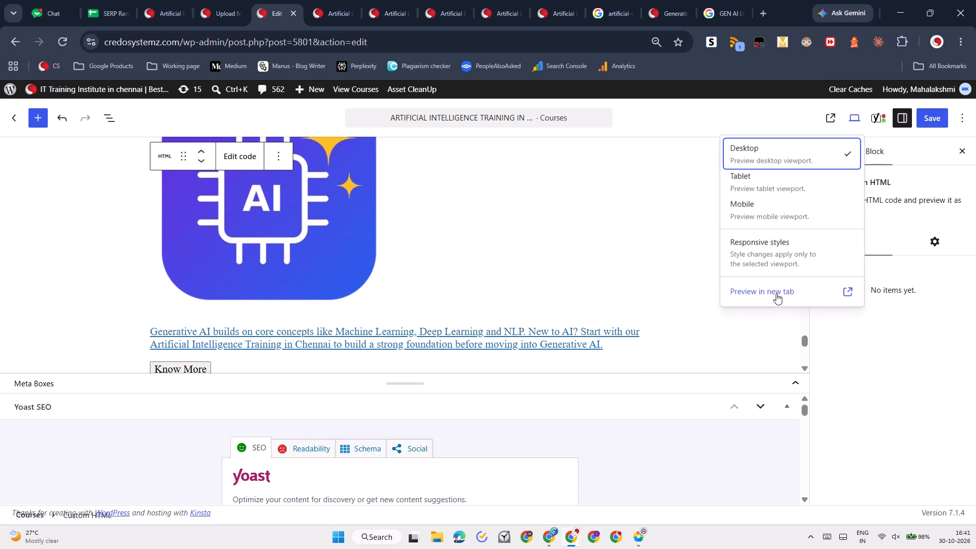
left_click(776, 295)
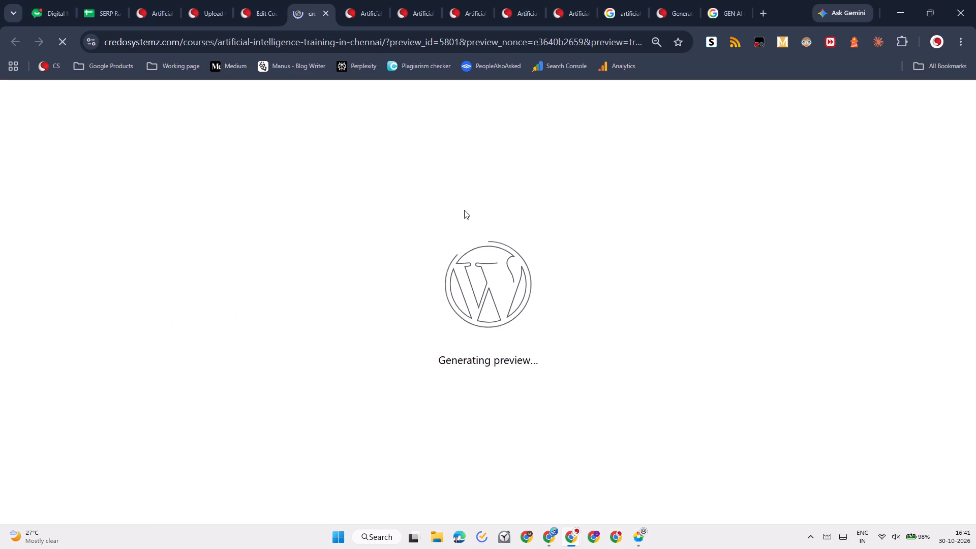
scroll(464, 210, "down", 4)
left_click_drag(969, 119, 973, 548)
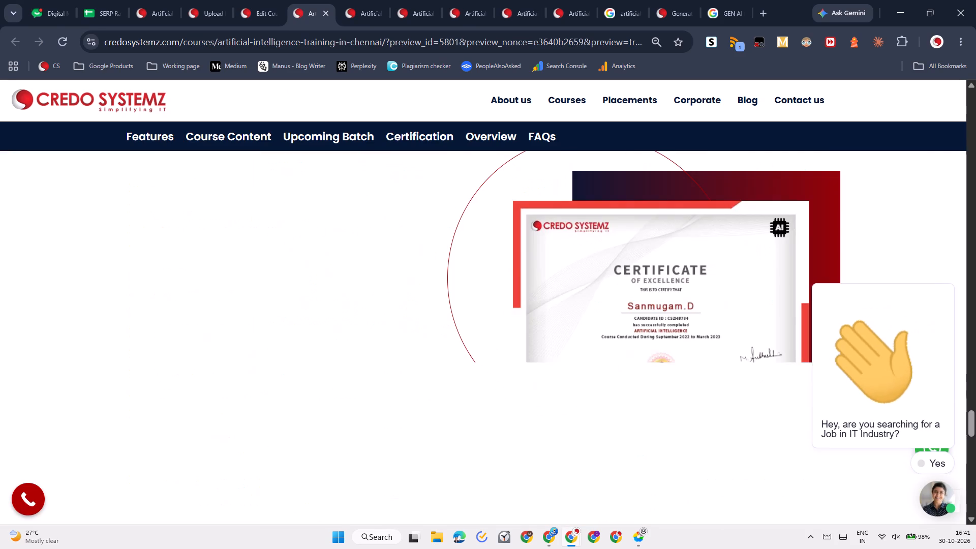
scroll(662, 441, "down", 7)
scroll(662, 441, "up", 2)
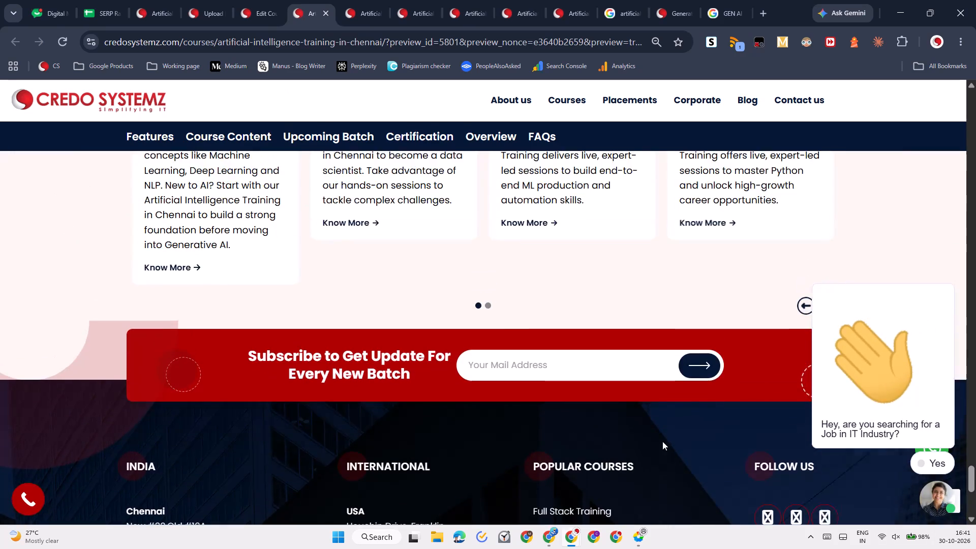
scroll(662, 441, "up", 3)
scroll(544, 432, "down", 2)
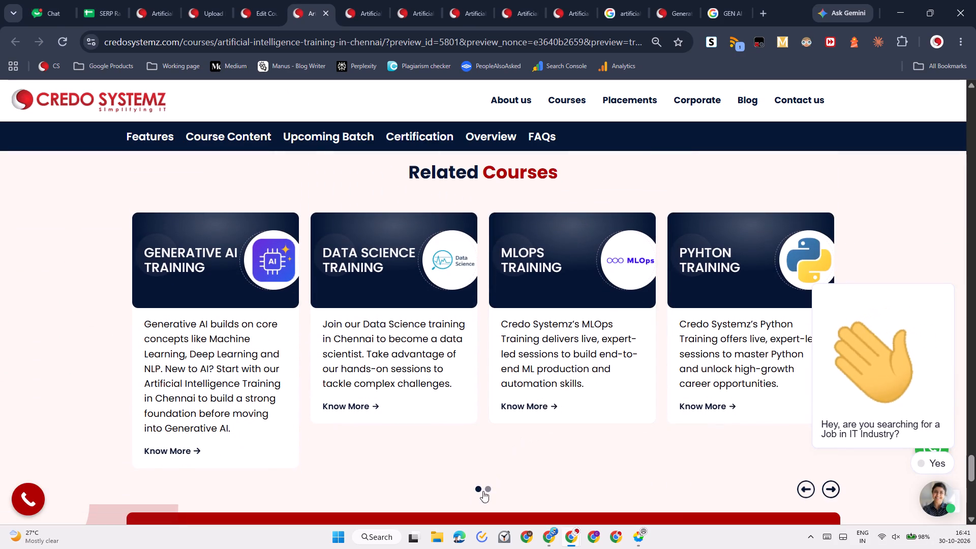
left_click(491, 487)
left_click(485, 486)
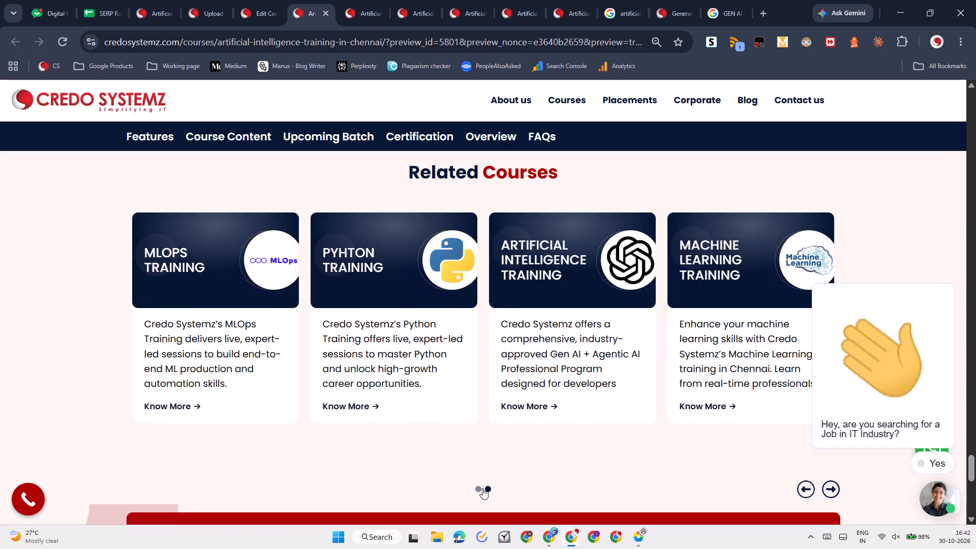
left_click(480, 488)
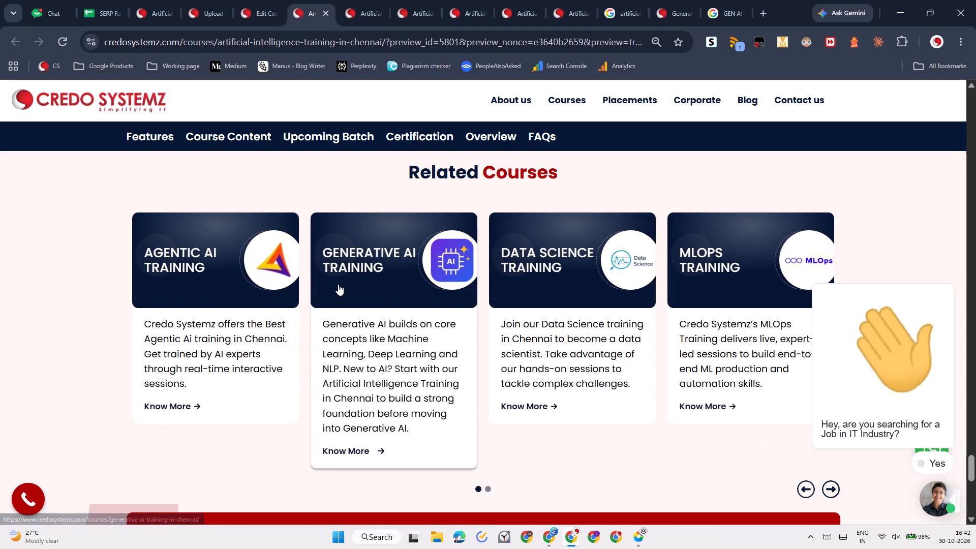
left_click(485, 489)
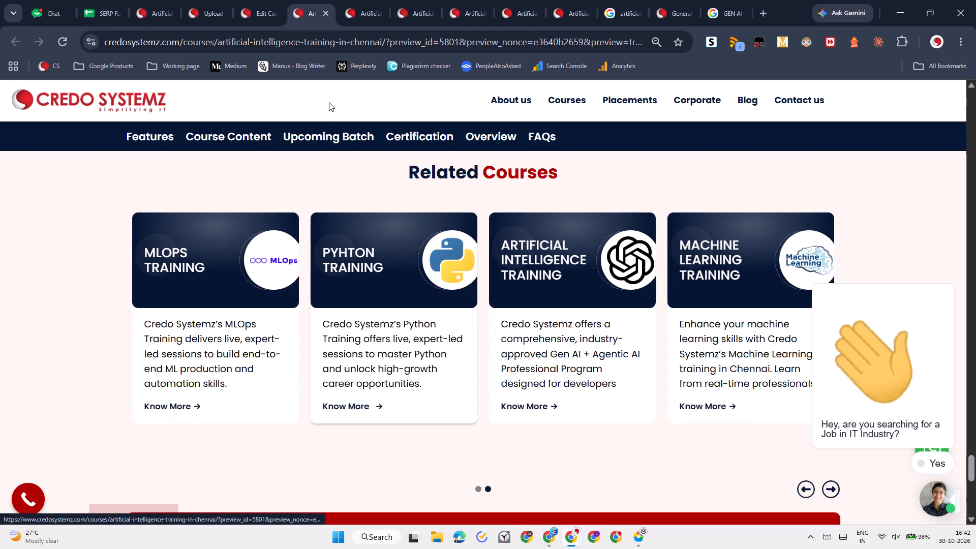
Return to the course editor and save the Artificial Intelligence Training in Chennai course.
left_click(248, 0)
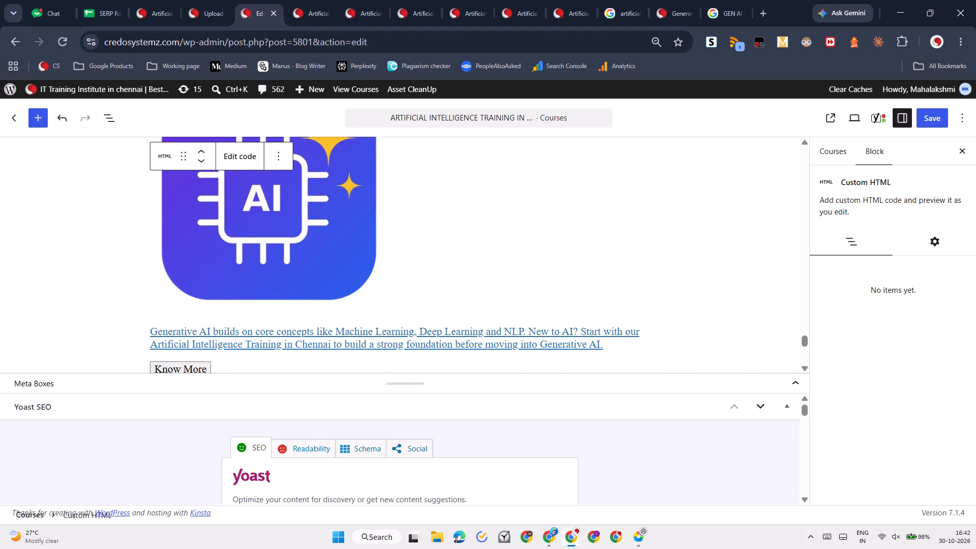
left_click(931, 117)
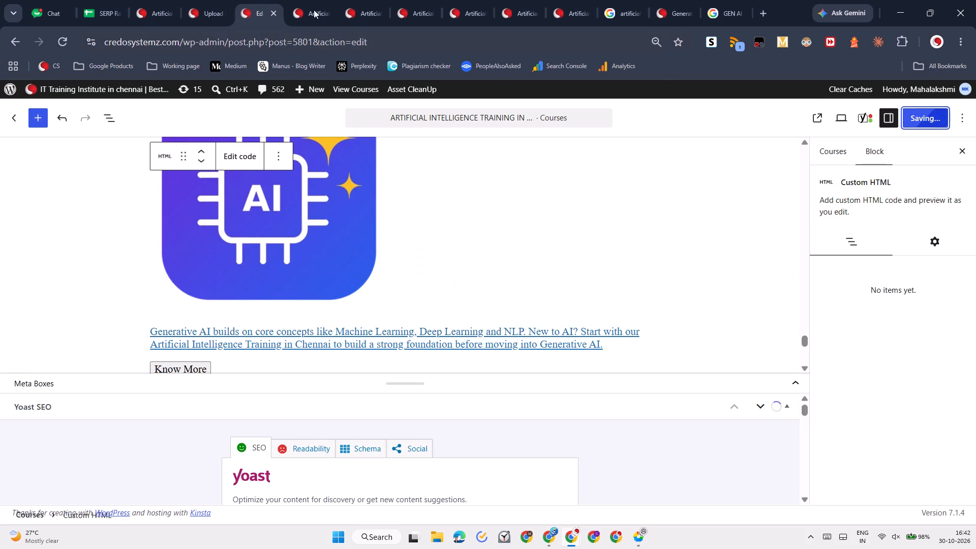
Return to the page preview and compare the Generative AI card with its neighbours in the Related Courses carousel.
left_click(229, 0)
left_click(303, 0)
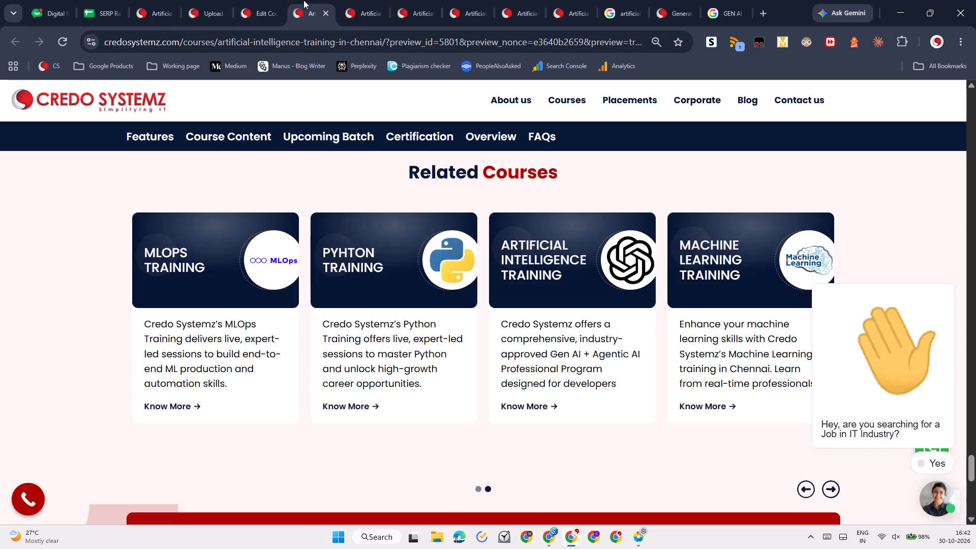
scroll(399, 260, "down", 1)
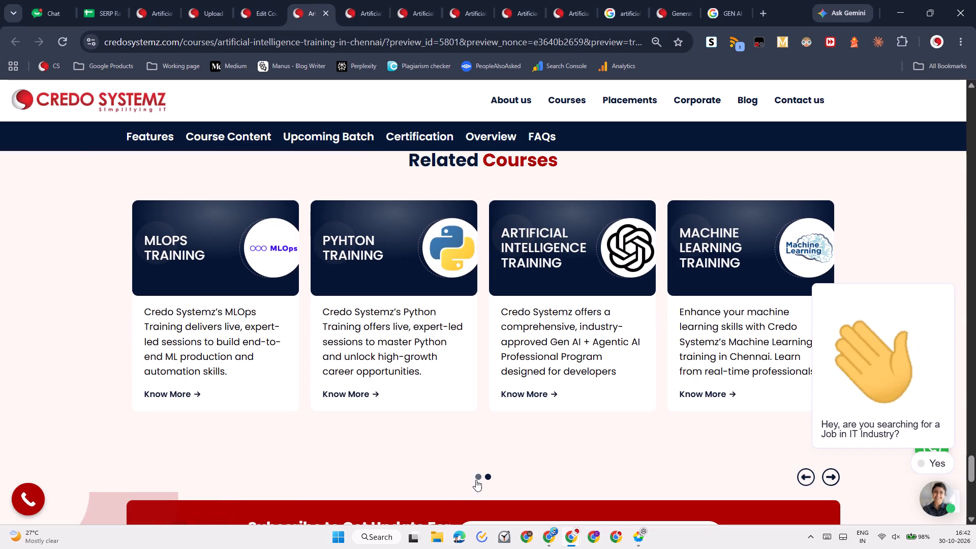
left_click(476, 479)
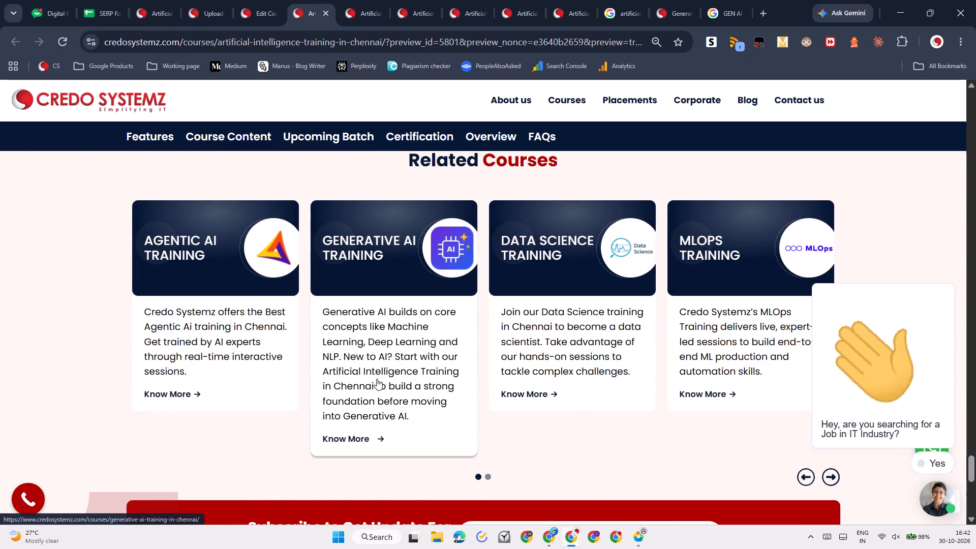
scroll(377, 379, "right", 1)
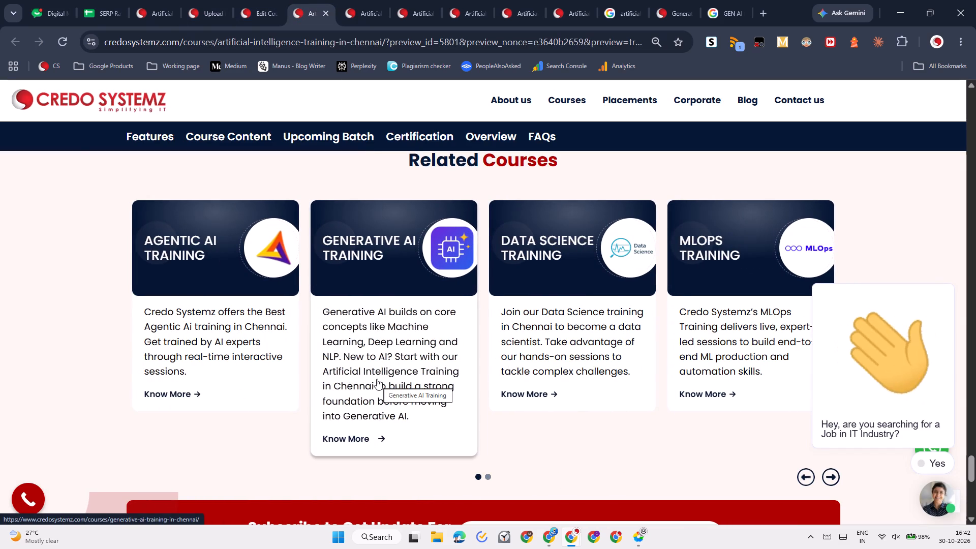
scroll(377, 379, "right", 1)
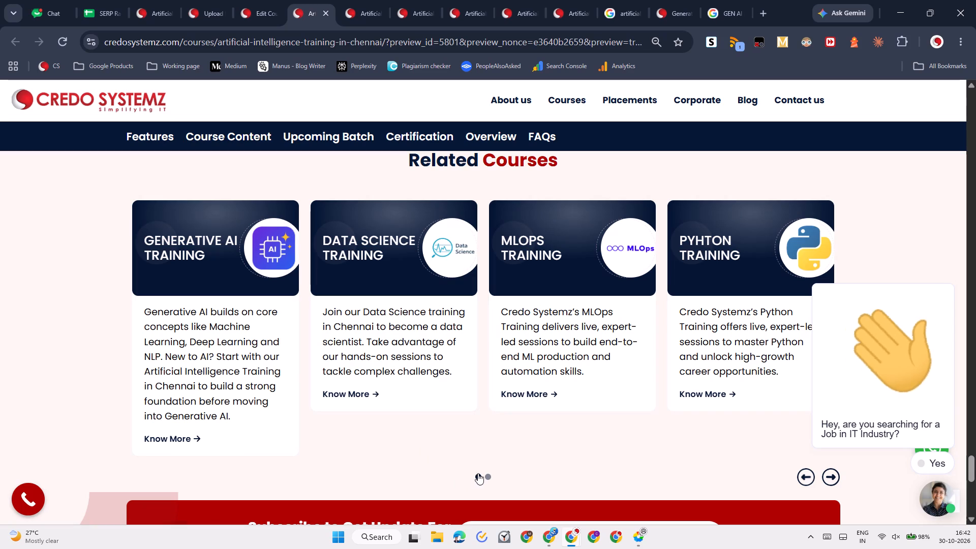
left_click(490, 475)
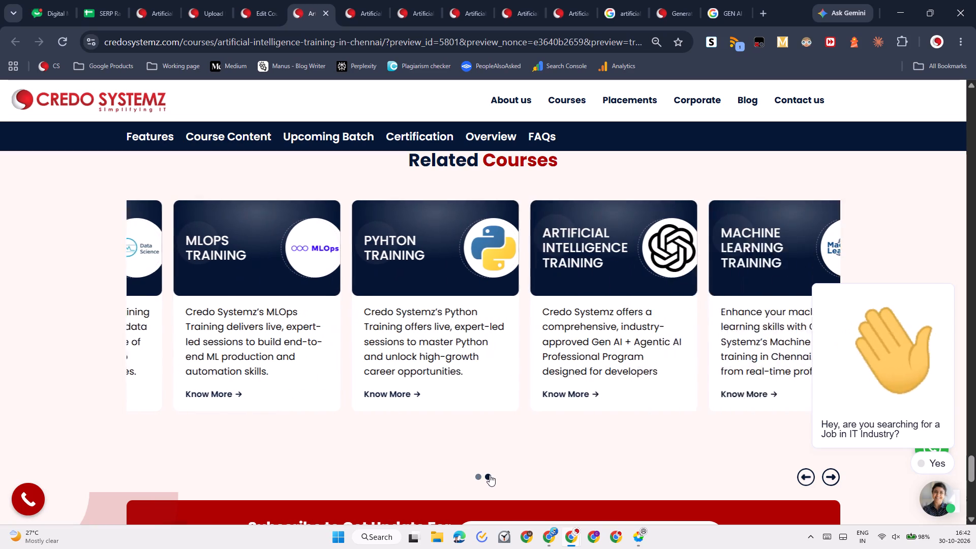
left_click(477, 475)
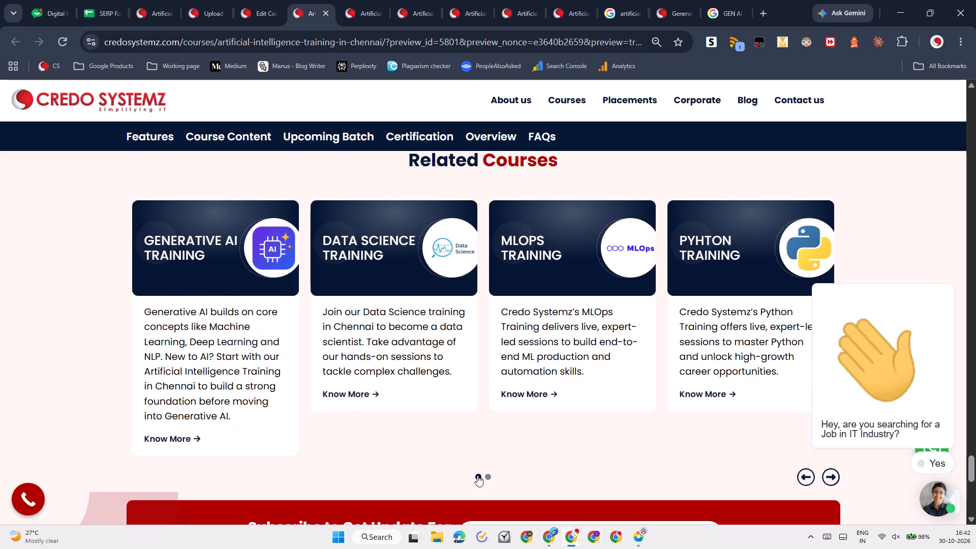
left_click(477, 475)
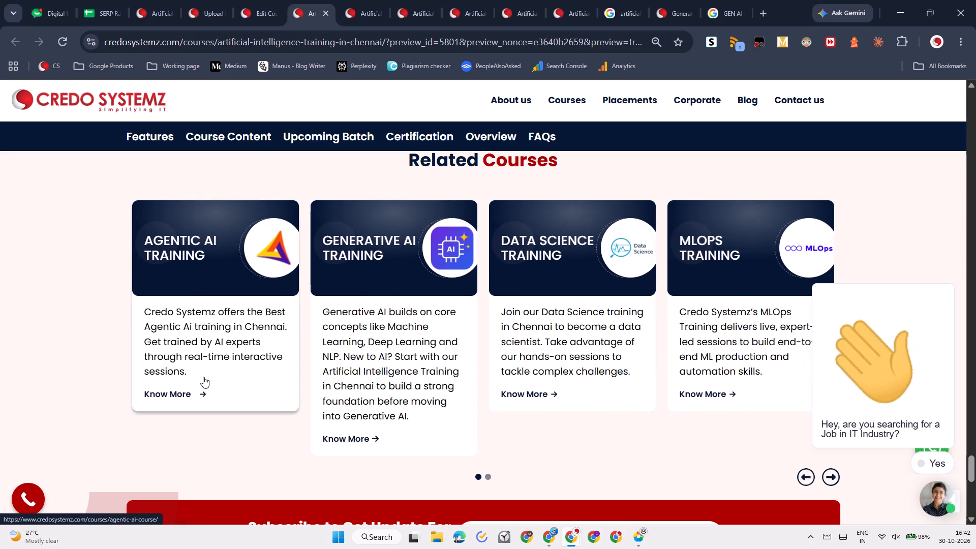
Compare the card descriptions' lengths across both pages of the Related Courses carousel in the page preview.
left_click_drag(203, 377, 231, 369)
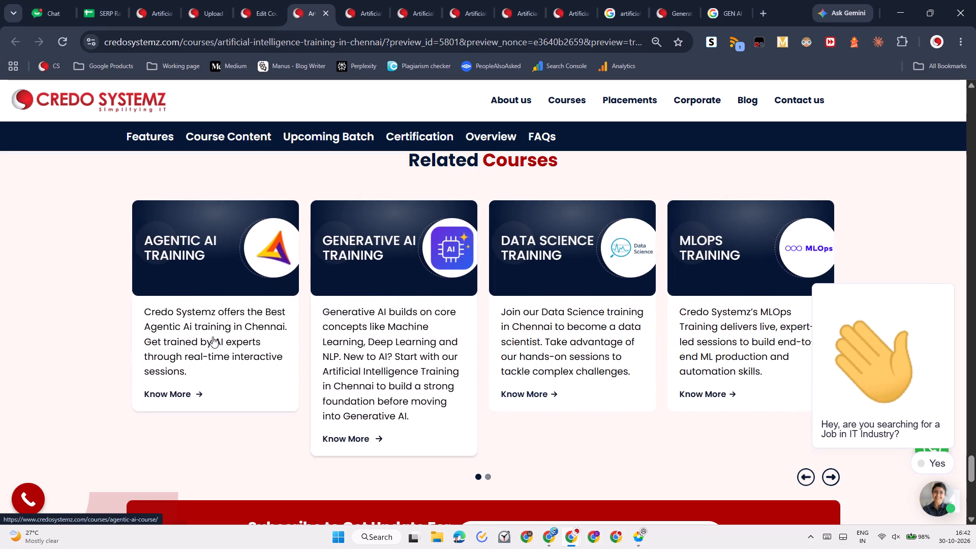
left_click_drag(145, 308, 195, 358)
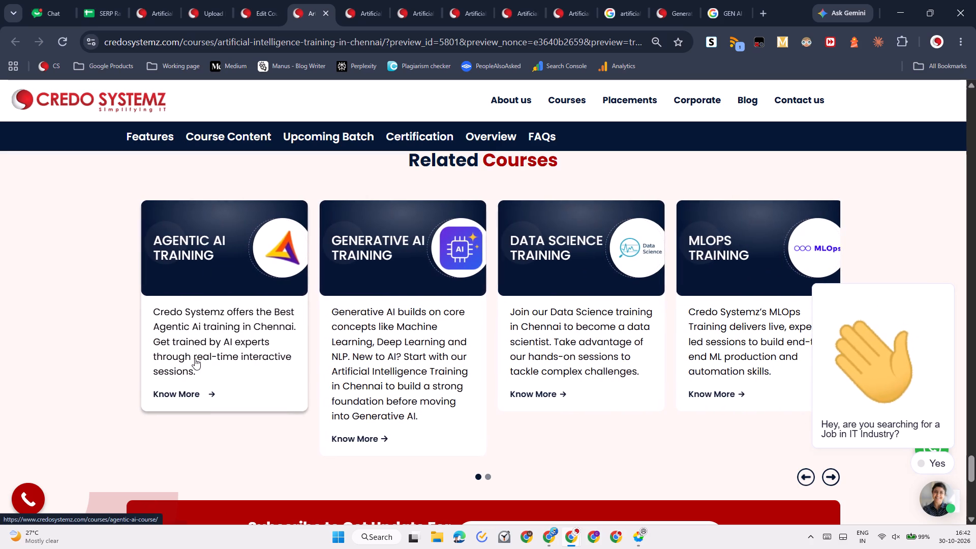
left_click_drag(195, 358, 205, 374)
left_click(205, 374)
scroll(266, 347, "right", 2)
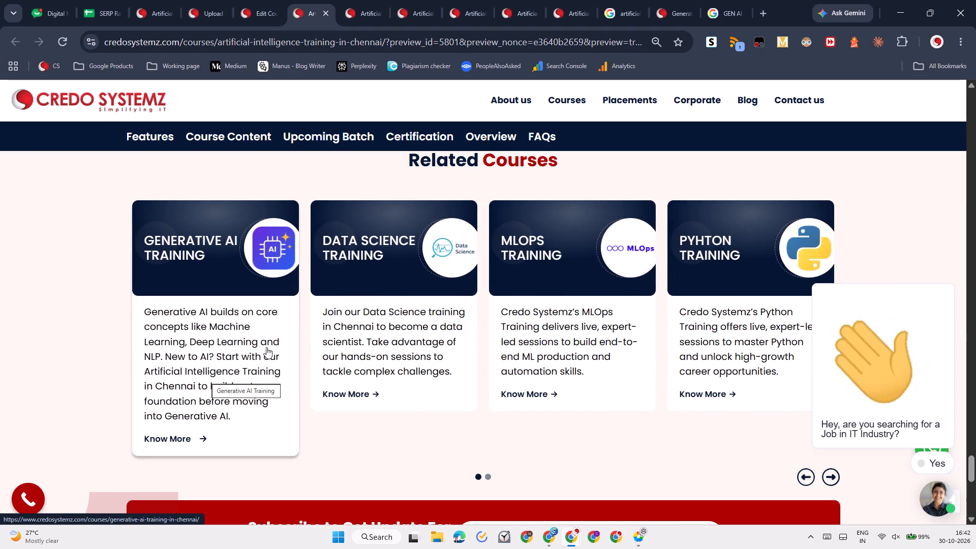
scroll(266, 347, "right", 2)
scroll(193, 294, "right", 2)
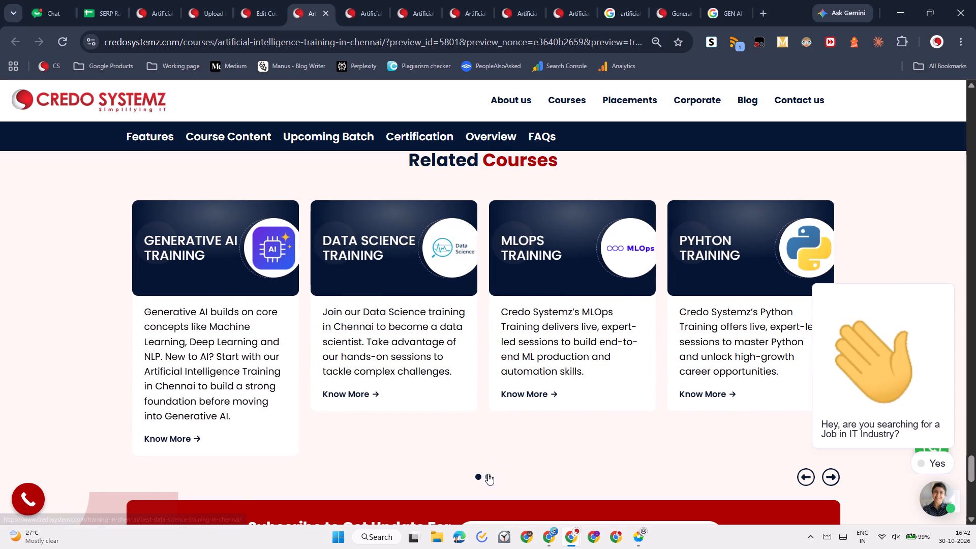
left_click(486, 476)
left_click(477, 476)
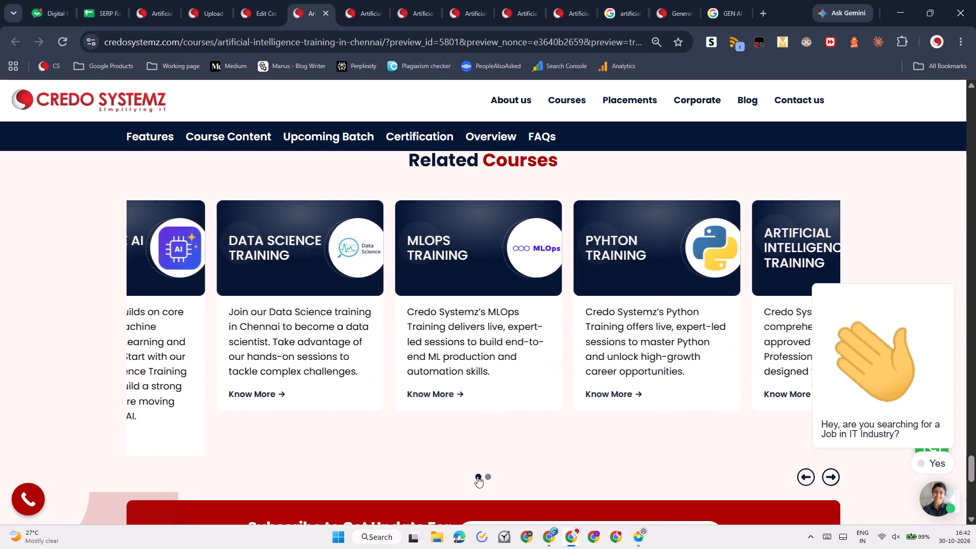
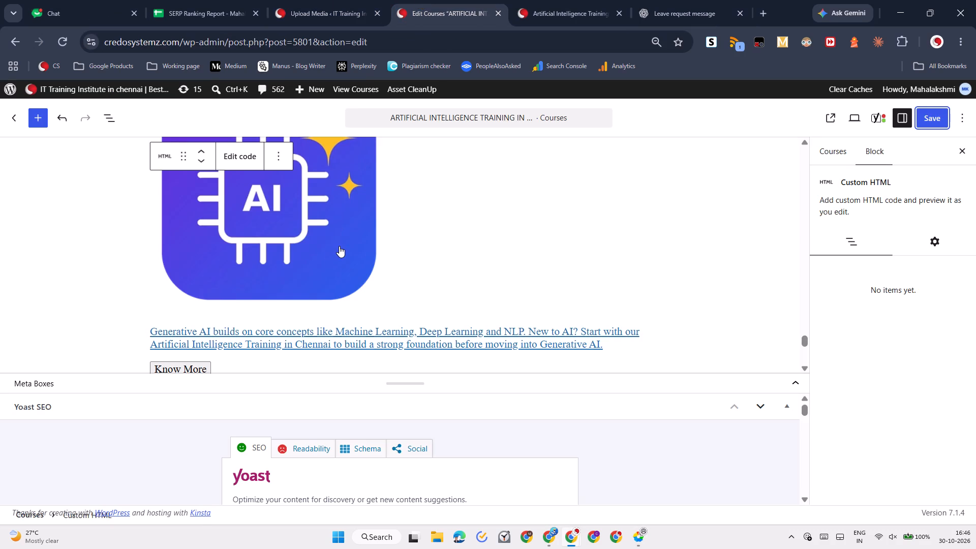
scroll(297, 258, "up", 1)
left_click(238, 154)
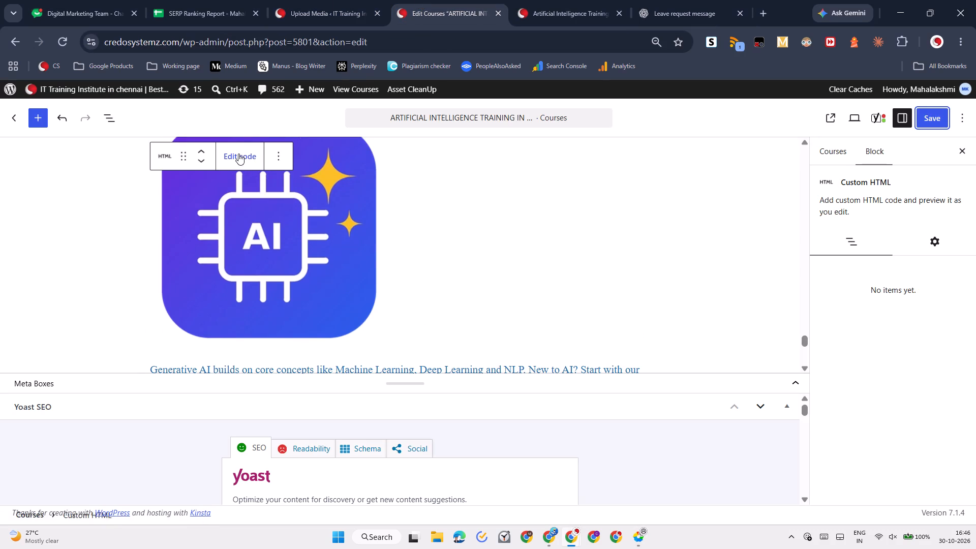
scroll(319, 285, "up", 2)
left_click(315, 324)
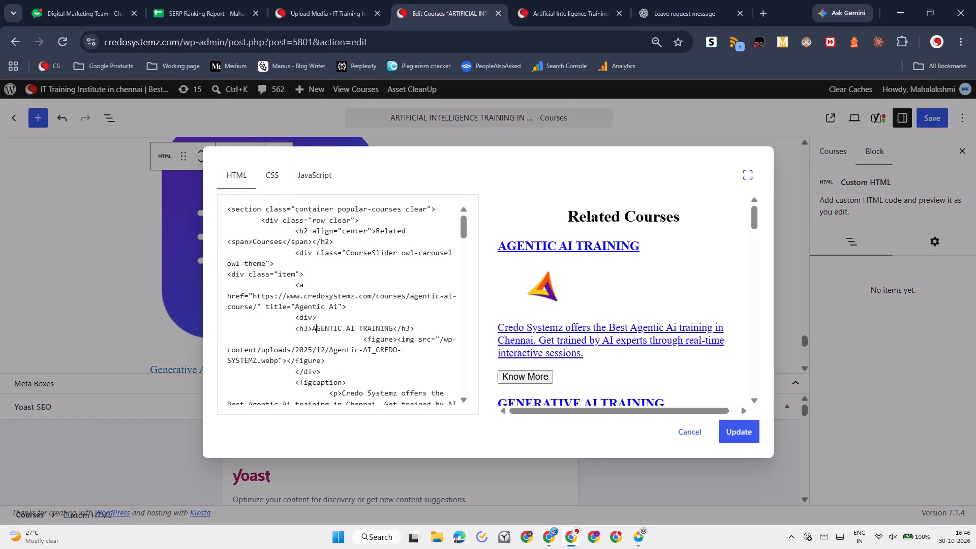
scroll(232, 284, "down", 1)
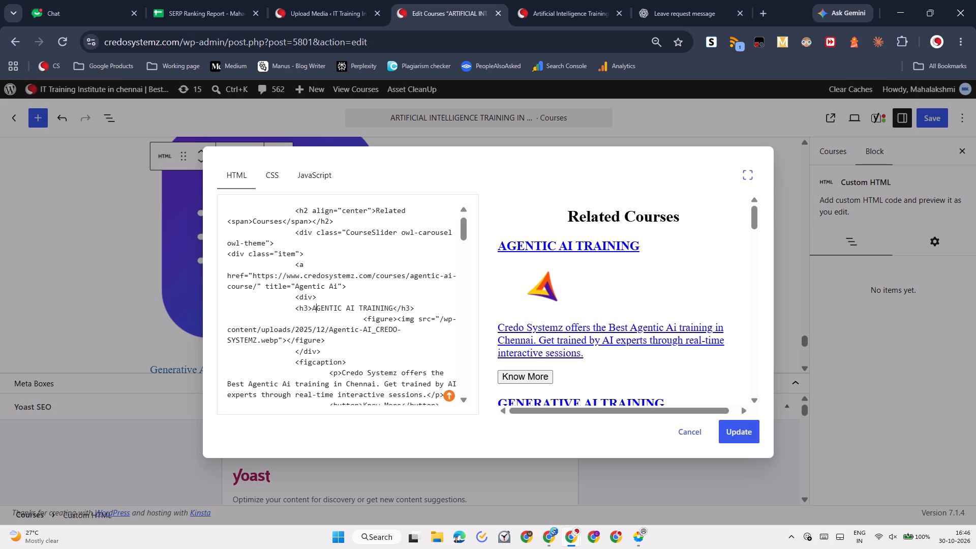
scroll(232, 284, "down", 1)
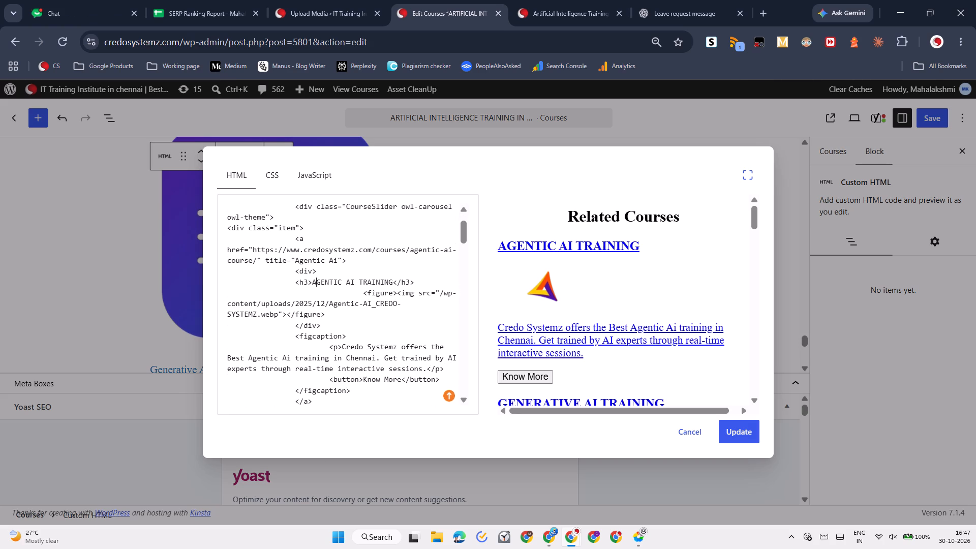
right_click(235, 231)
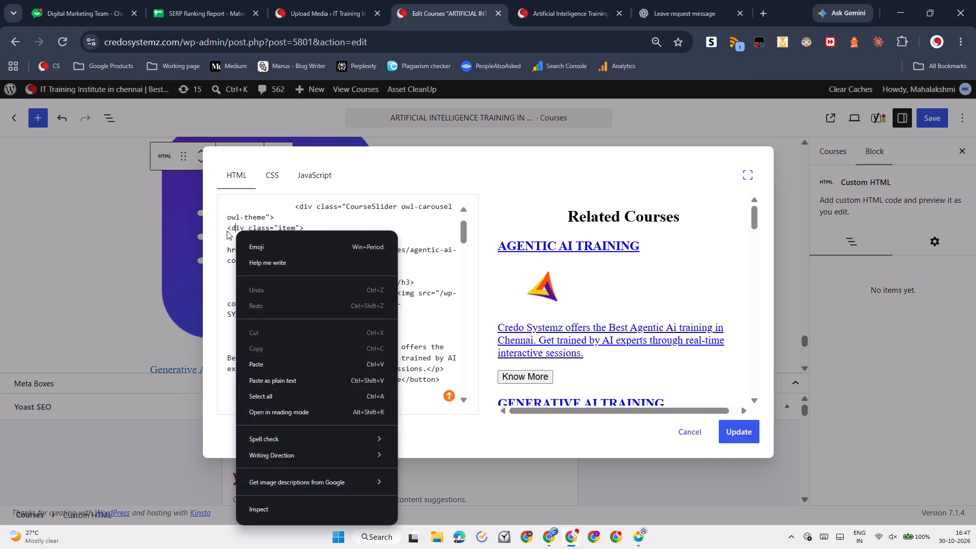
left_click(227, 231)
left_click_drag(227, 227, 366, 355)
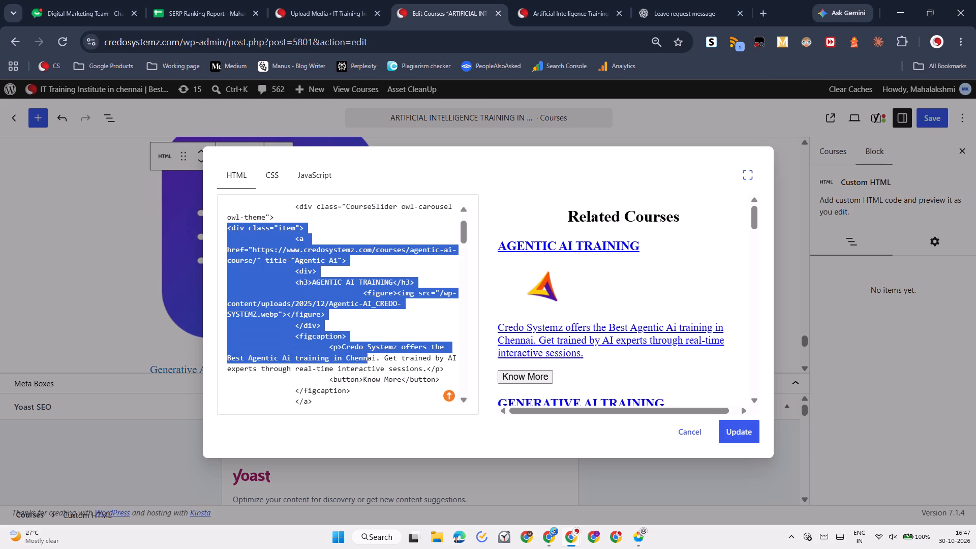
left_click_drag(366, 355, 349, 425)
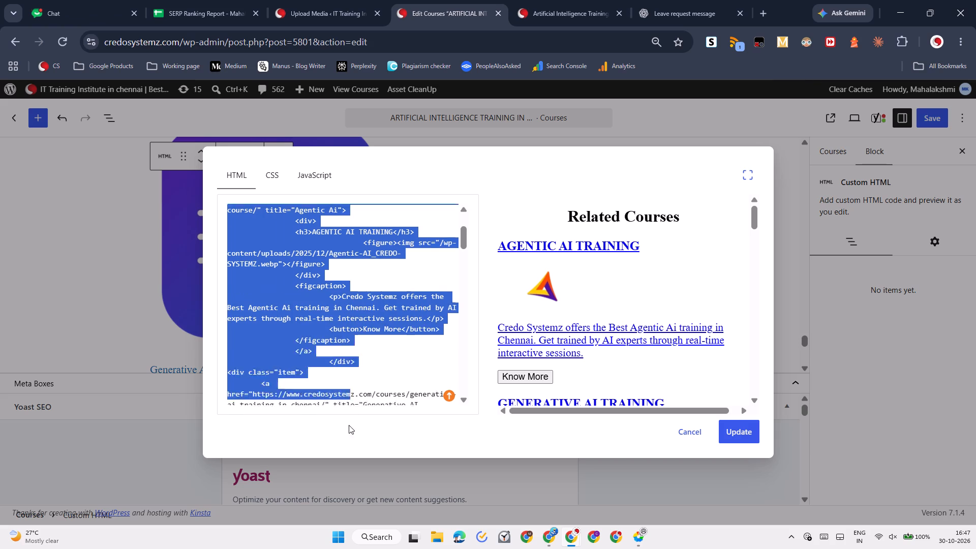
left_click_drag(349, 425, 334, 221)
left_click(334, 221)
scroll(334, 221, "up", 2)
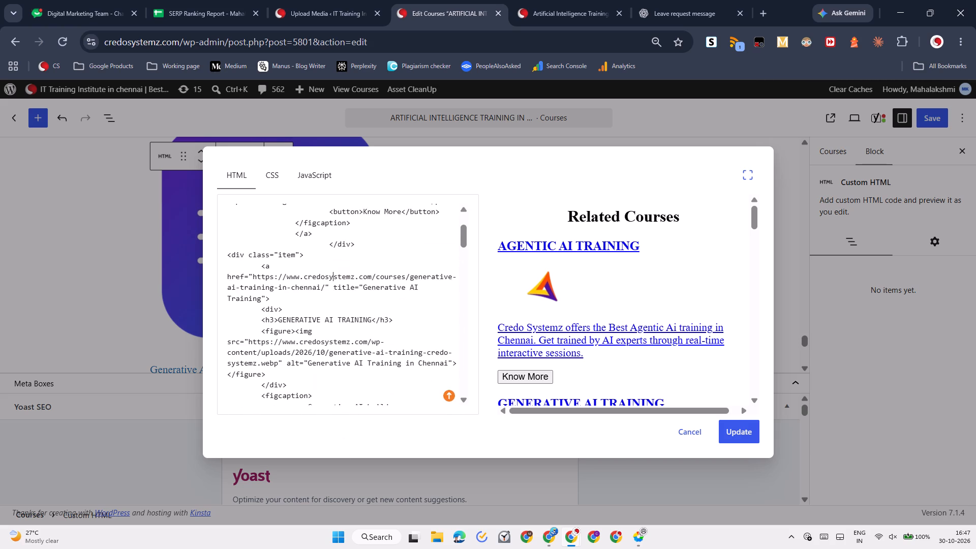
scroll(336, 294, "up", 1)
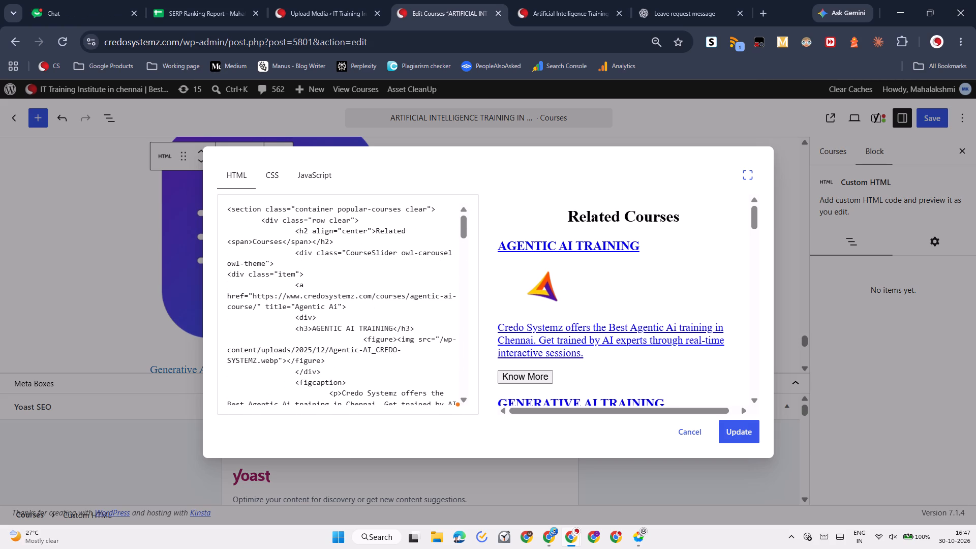
Replace the whole Agentic AI item in the Related Courses HTML with the Agentic AI card code copied from Claude.
key("ctrl+minus")
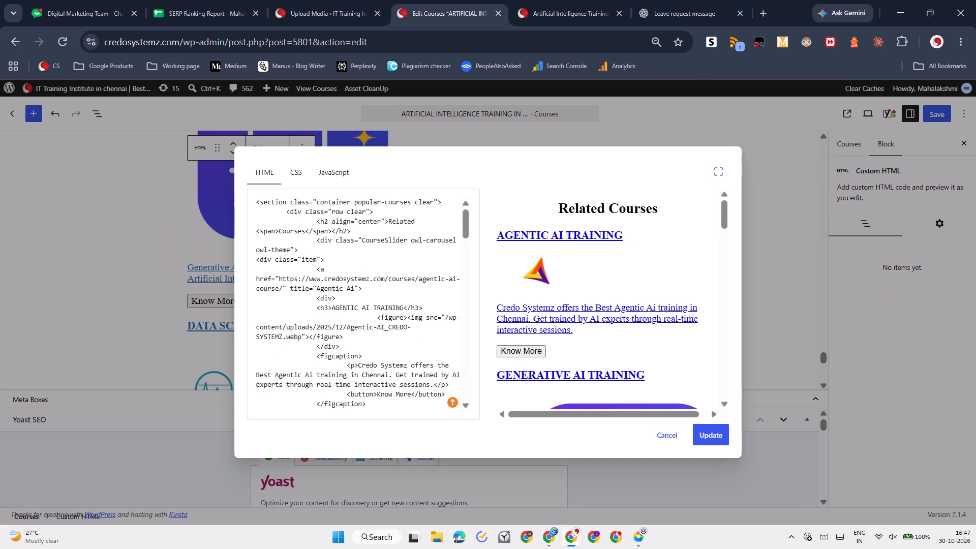
scroll(300, 269, "up", 1)
scroll(307, 273, "down", 1)
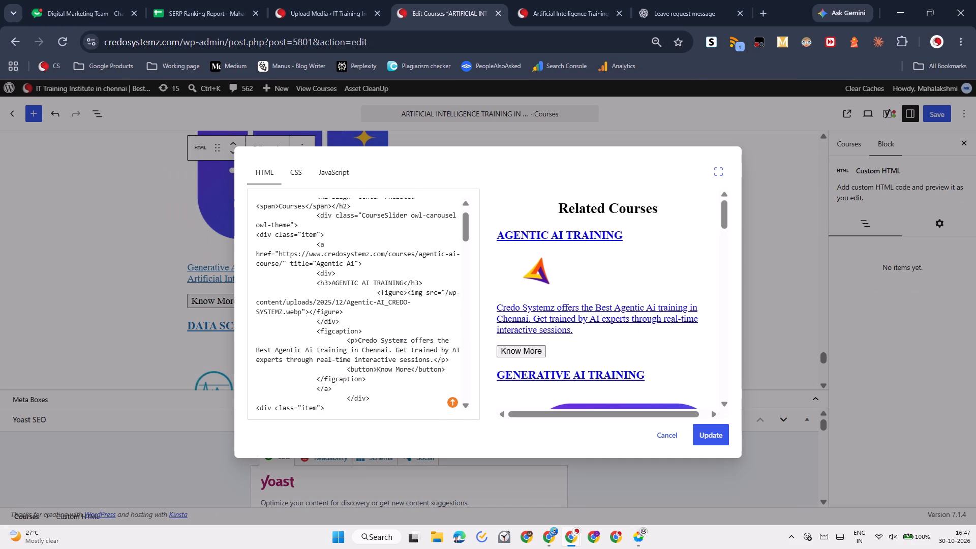
scroll(307, 273, "down", 1)
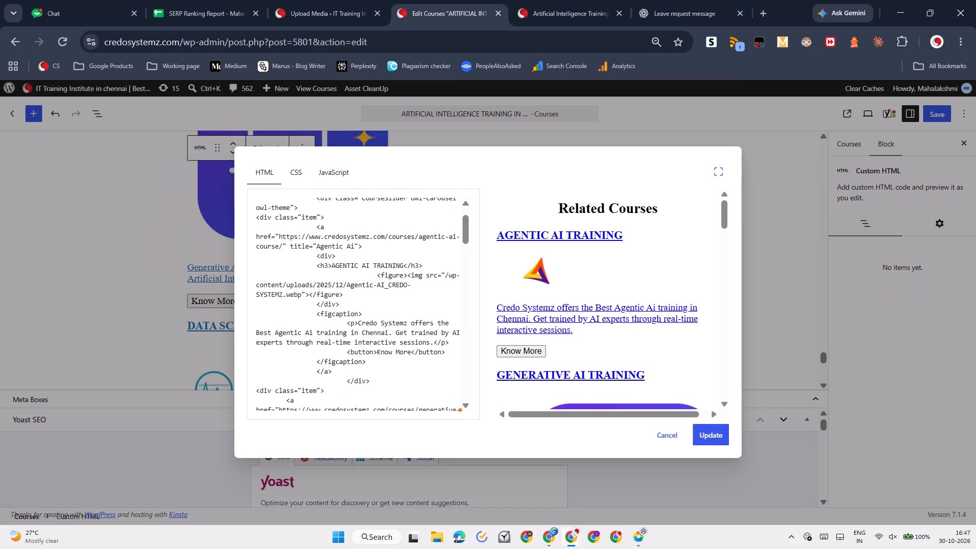
scroll(307, 273, "down", 1)
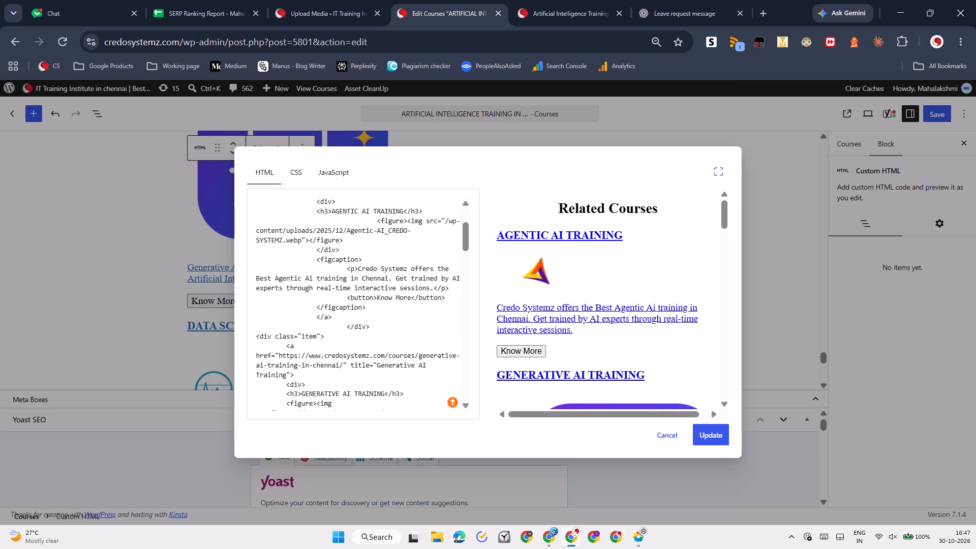
scroll(307, 273, "down", 1)
scroll(307, 273, "up", 3)
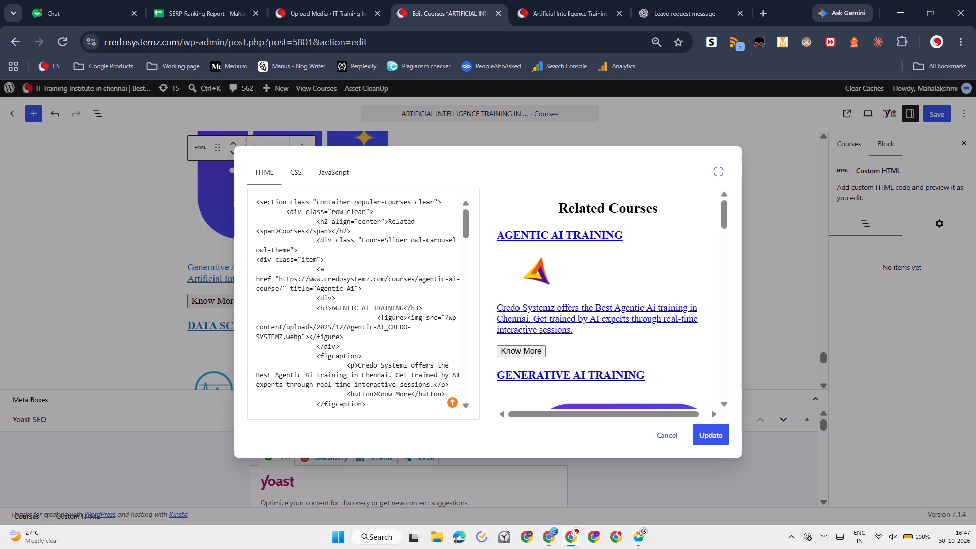
scroll(323, 267, "down", 1)
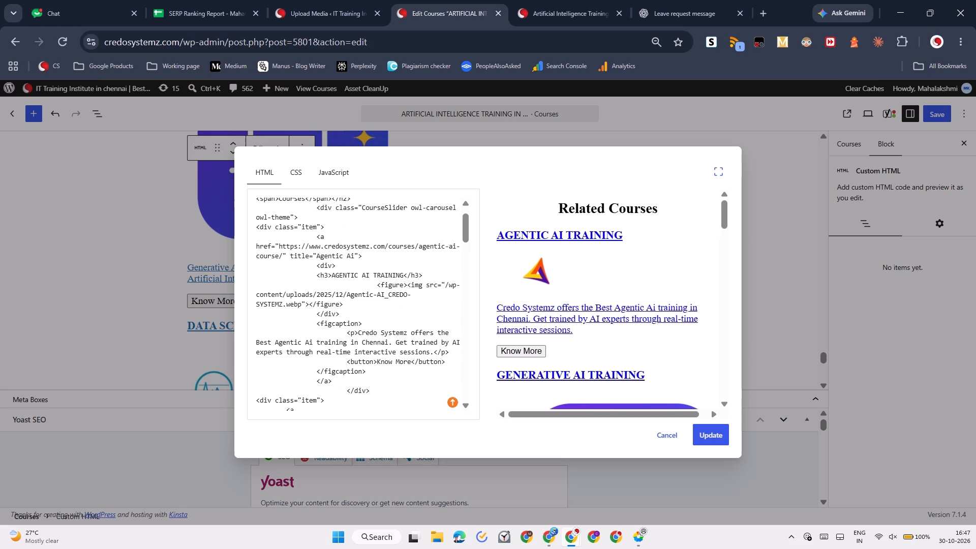
scroll(323, 267, "up", 1)
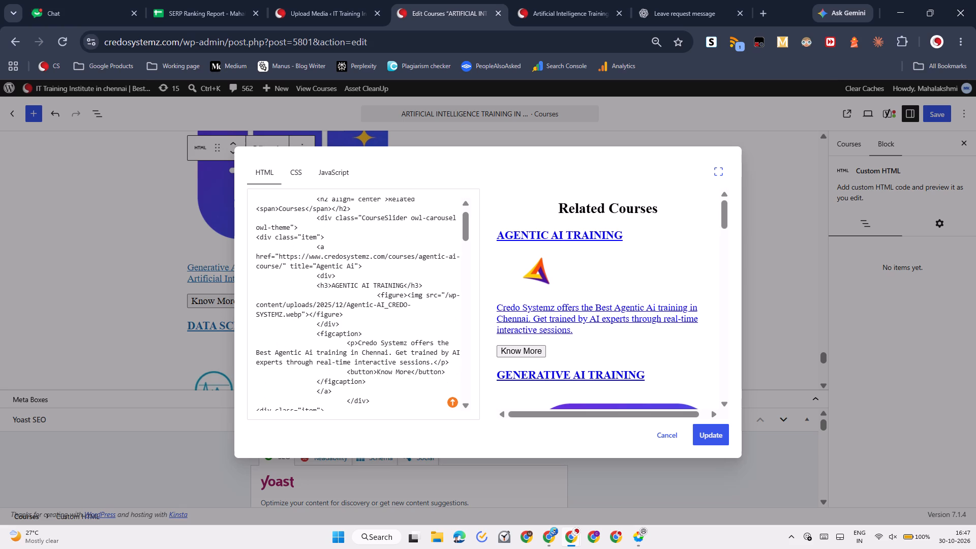
scroll(323, 267, "up", 1)
scroll(300, 283, "down", 1)
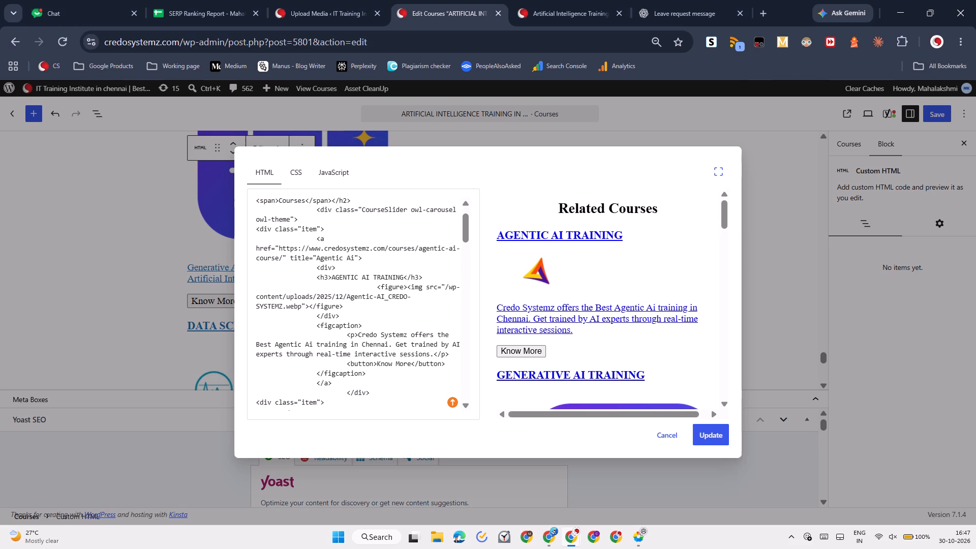
scroll(300, 283, "down", 1)
left_click_drag(387, 384, 382, 373)
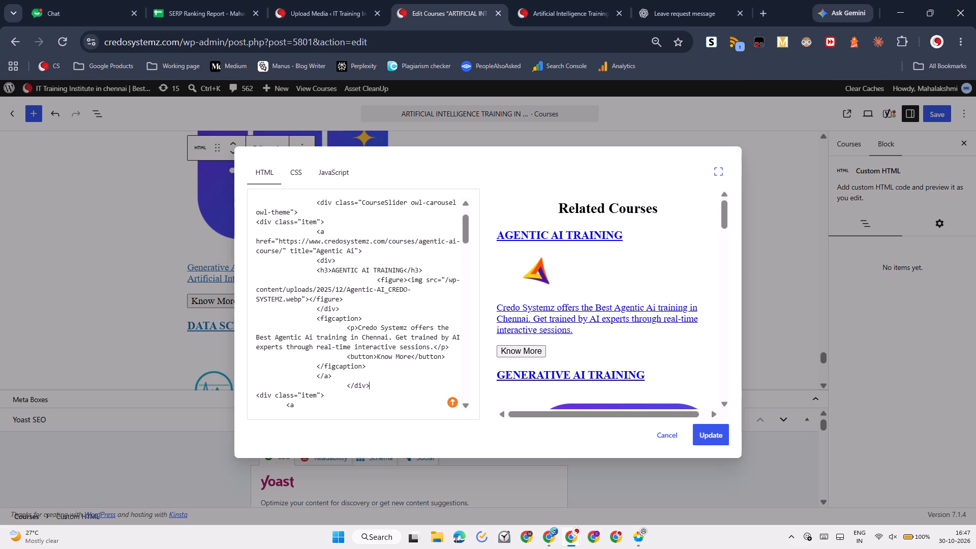
left_click_drag(382, 373, 252, 225)
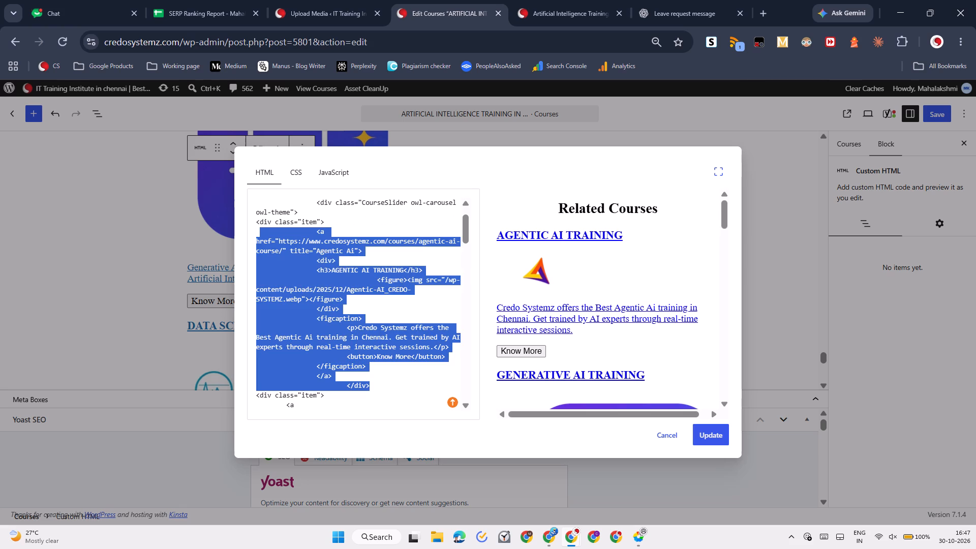
left_click_drag(252, 225, 253, 223)
key("BackSpace")
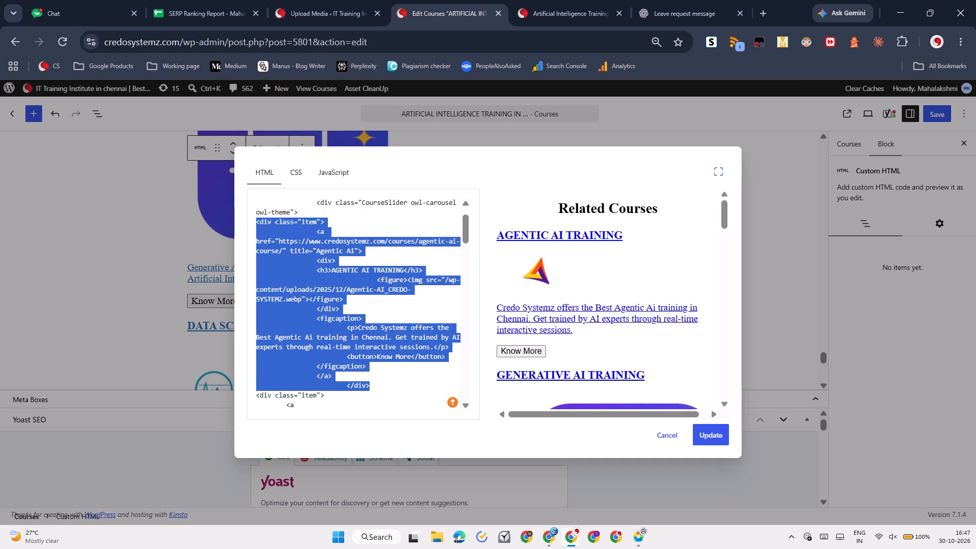
key("ctrl+v")
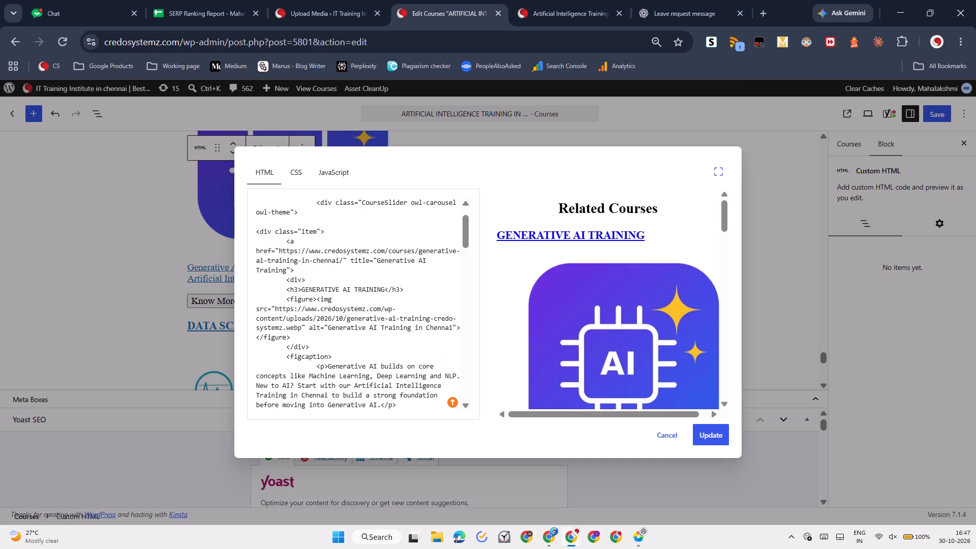
Test the Agentic AI card's Know More link in the block preview.
scroll(533, 325, "down", 1)
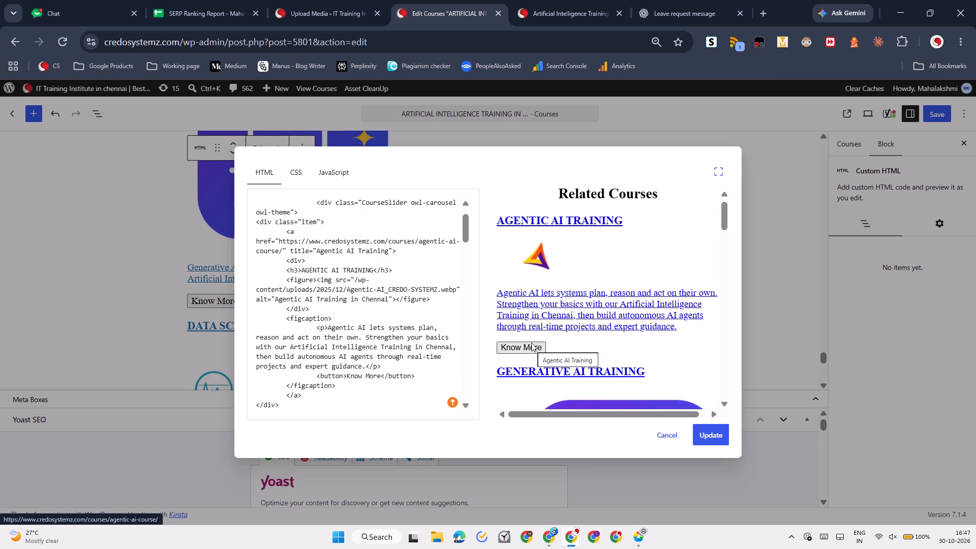
left_click(531, 343)
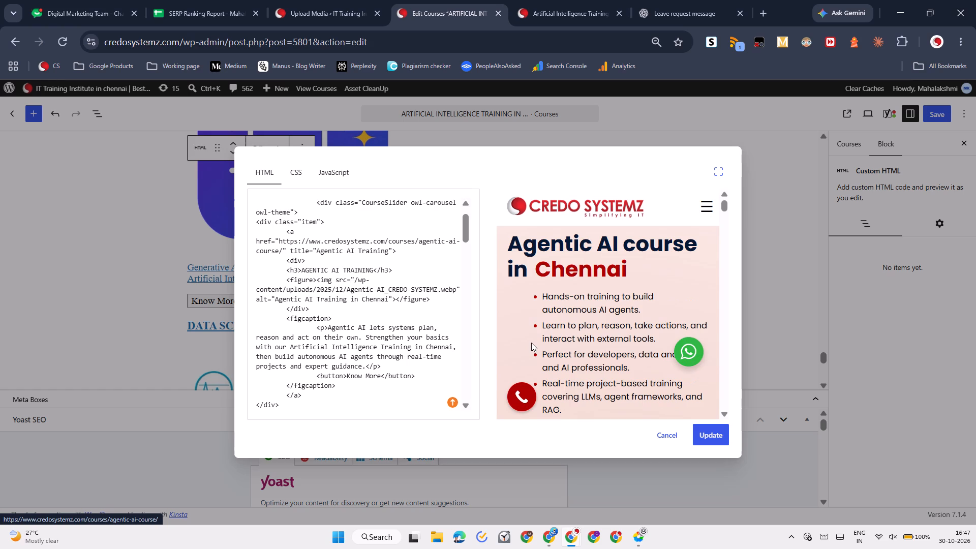
Review the Agentic AI and Generative AI items in the HTML code and apply the update to the Related Courses block.
left_click(429, 325)
scroll(429, 325, "down", 1)
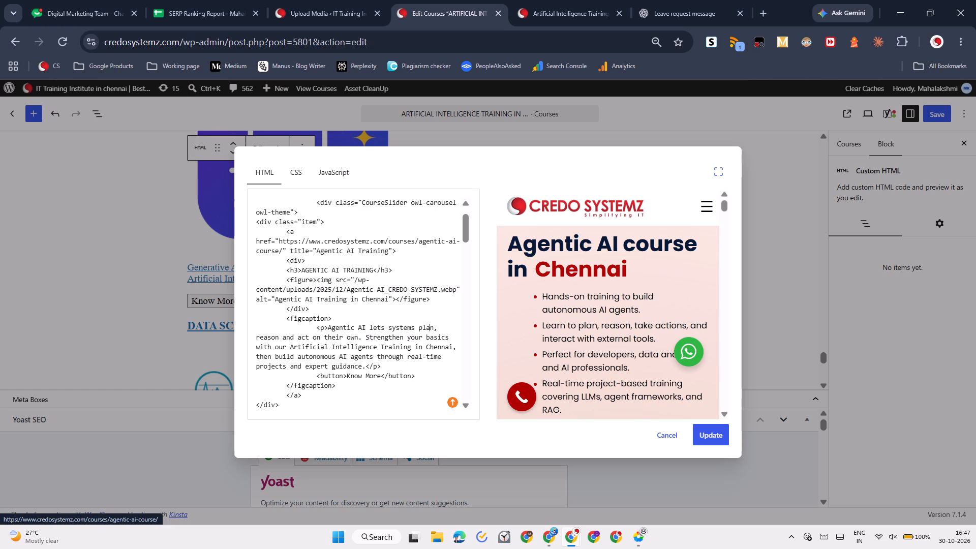
scroll(429, 325, "down", 1)
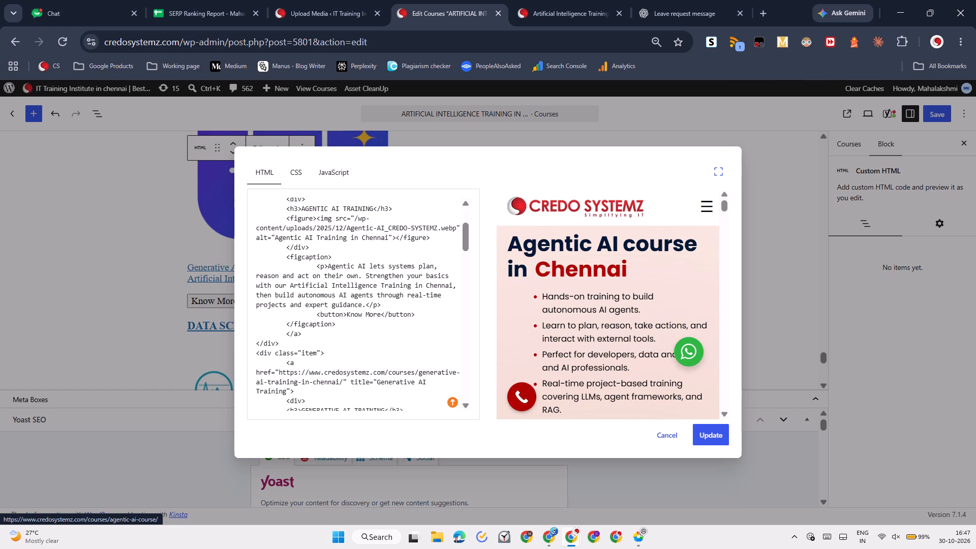
scroll(438, 295, "down", 2)
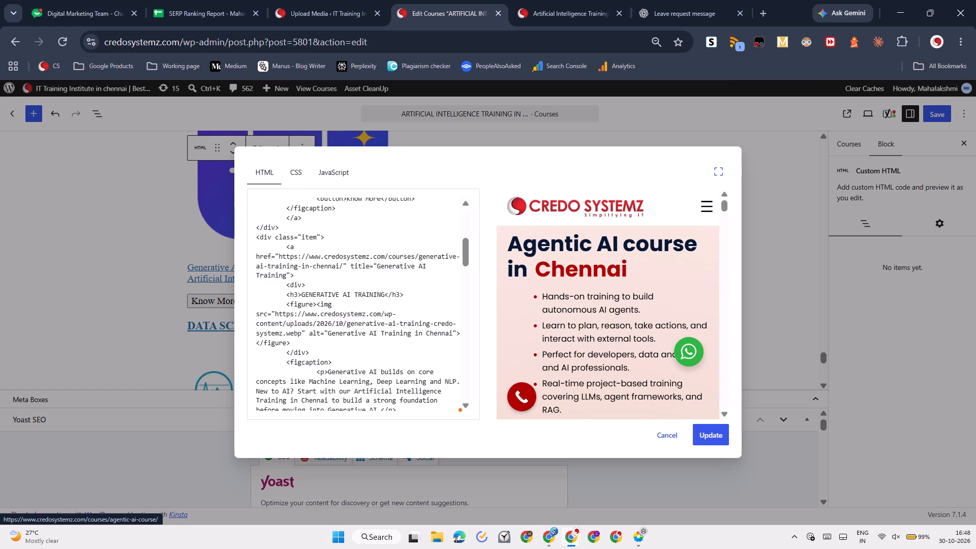
left_click(715, 434)
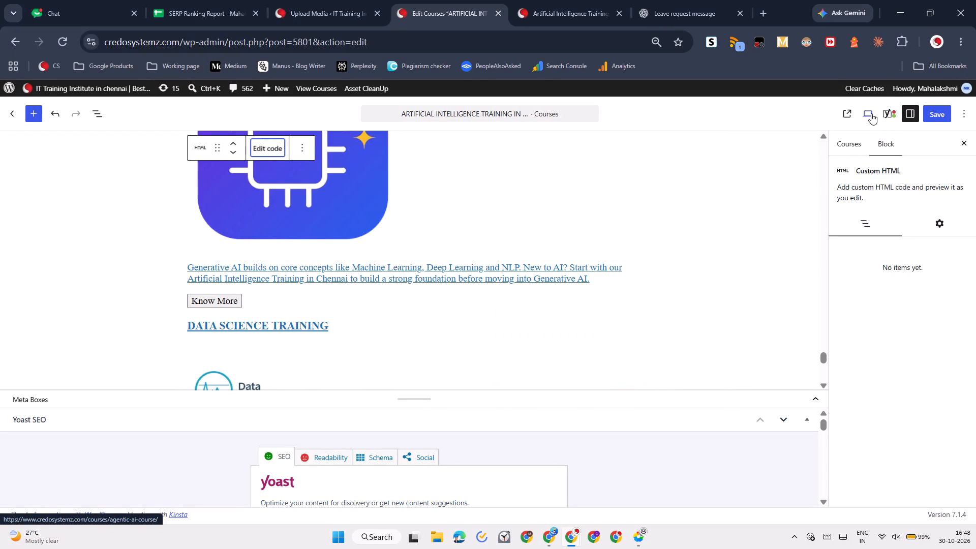
left_click(871, 113)
left_click(820, 275)
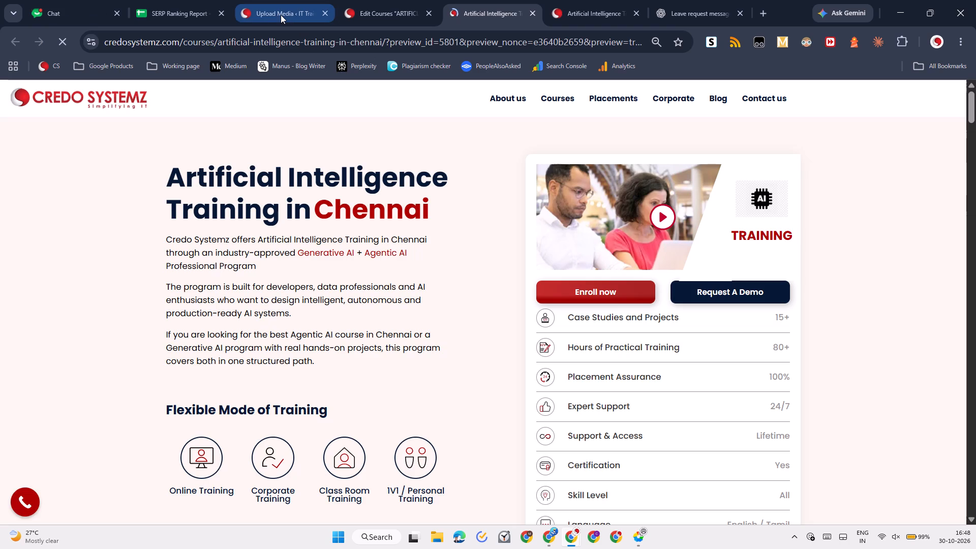
scroll(340, 218, "down", 2)
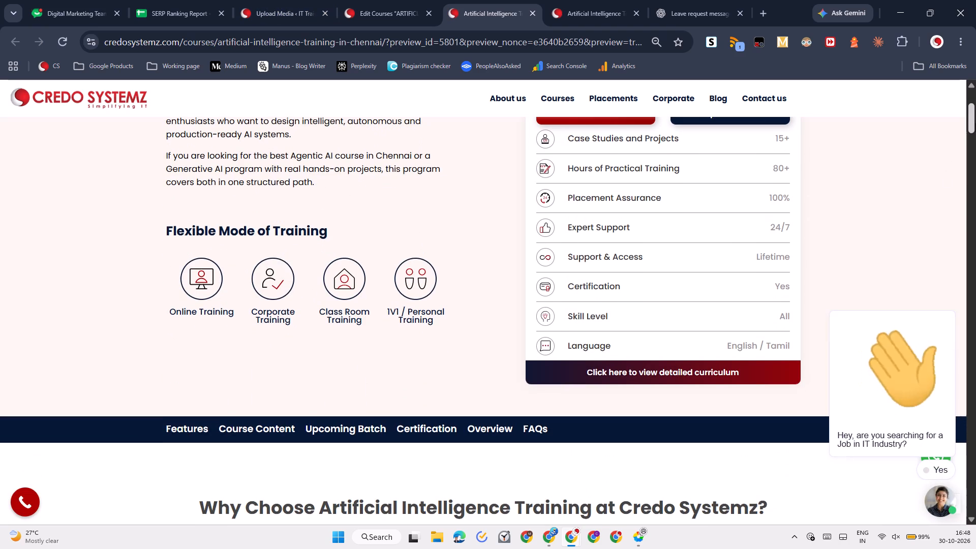
left_click_drag(975, 124, 975, 533)
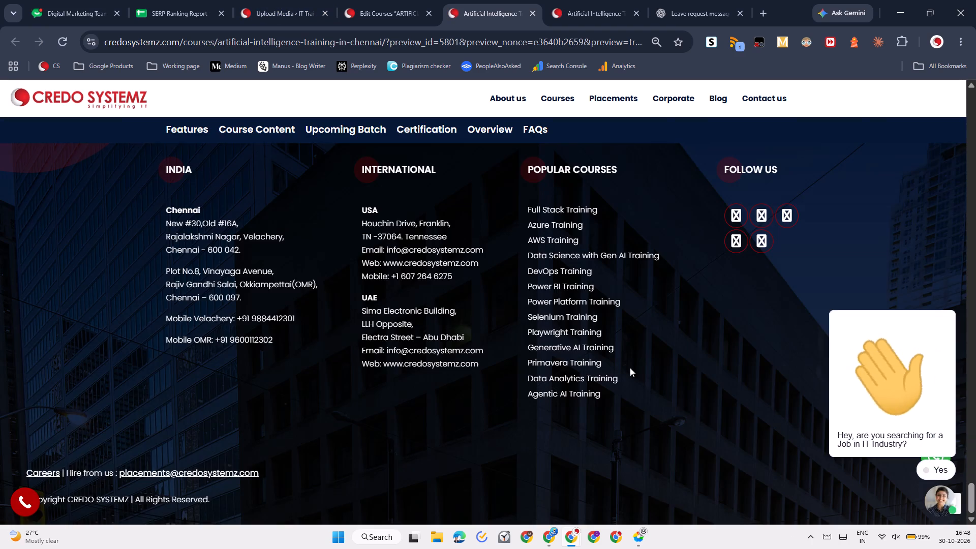
scroll(630, 368, "up", 4)
scroll(428, 341, "right", 1)
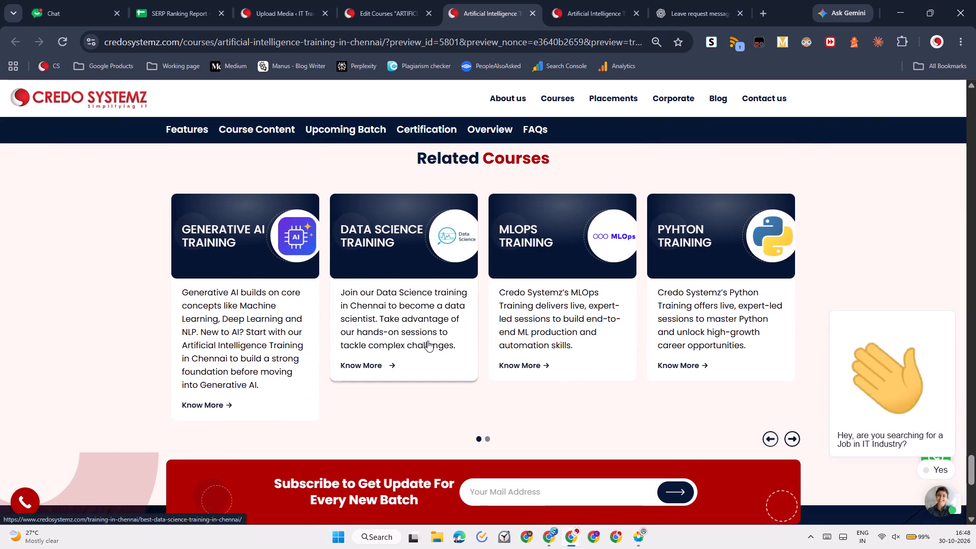
scroll(428, 341, "right", 1)
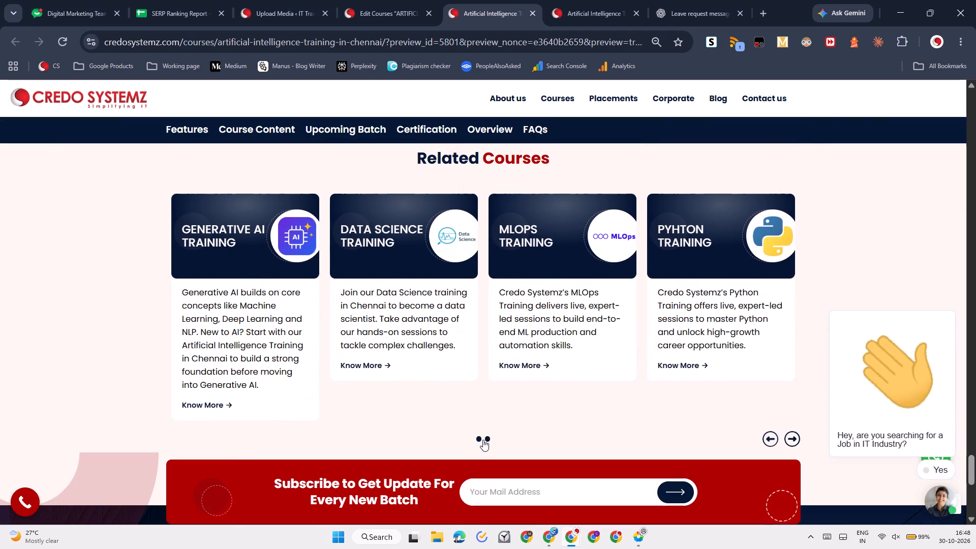
left_click(479, 439)
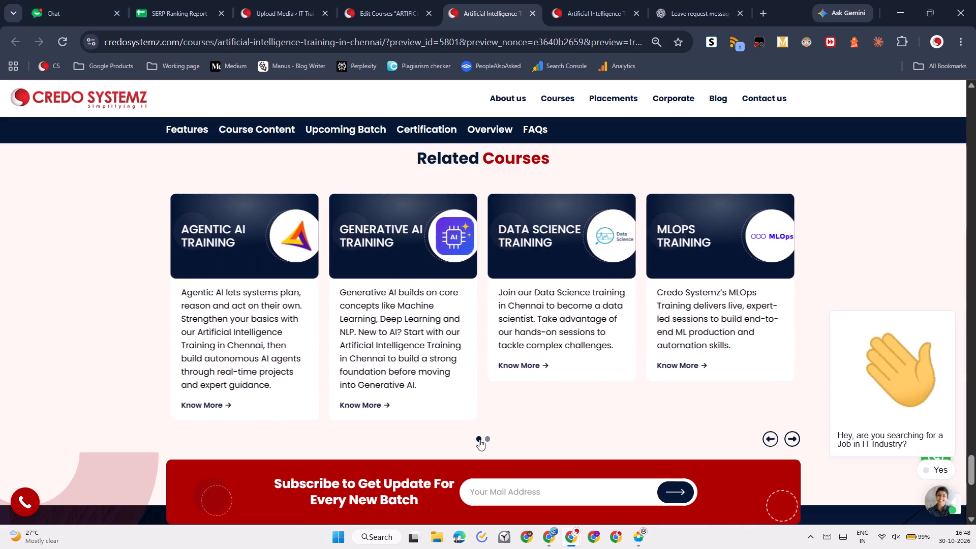
scroll(412, 331, "right", 1)
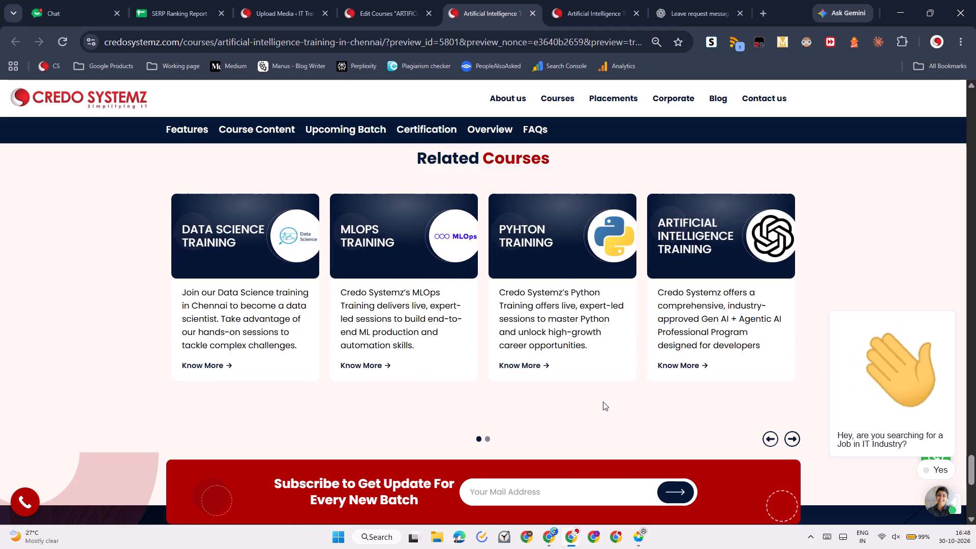
left_click(477, 441)
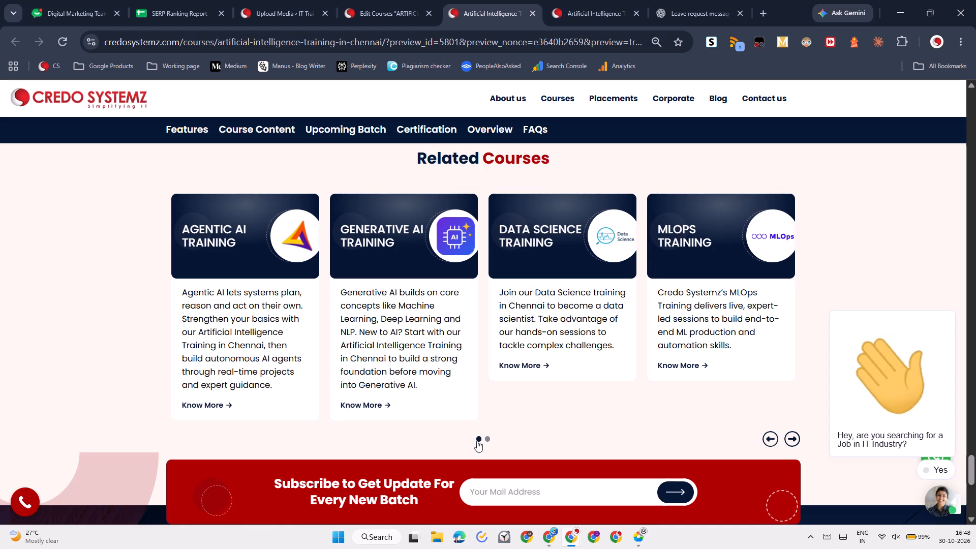
left_click(477, 441)
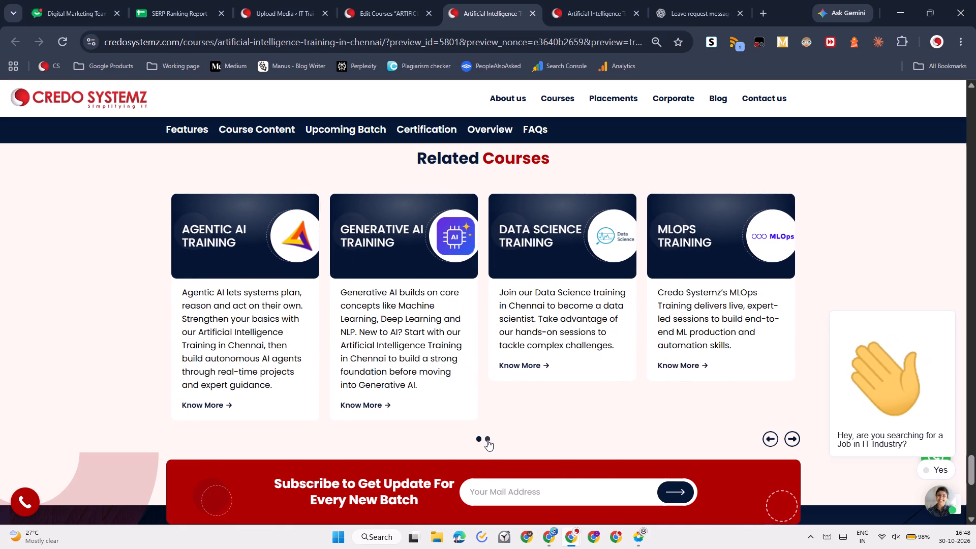